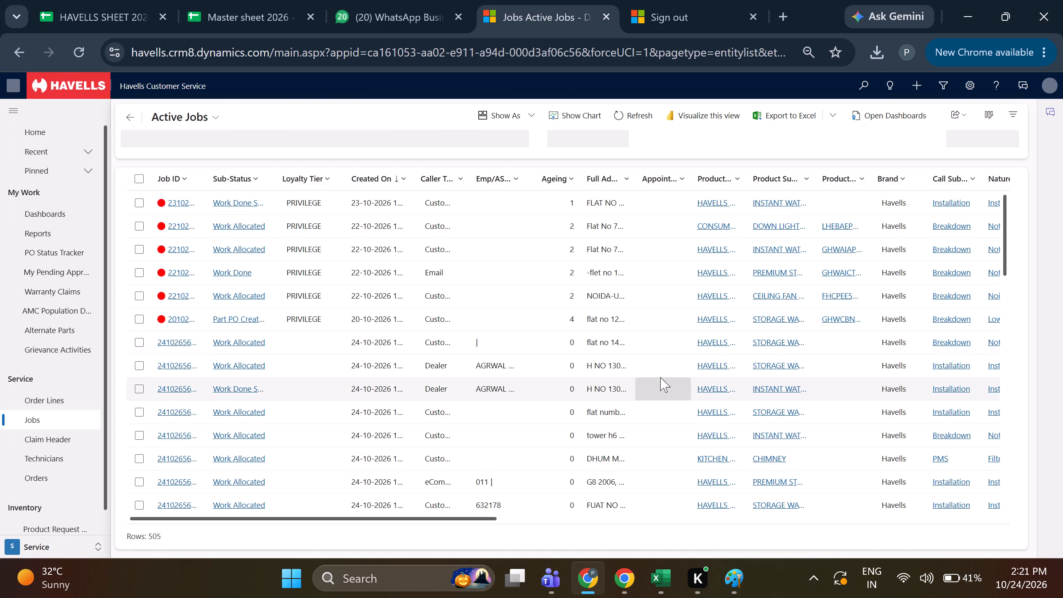
Filter the Active Jobs list to records whose Ageing equals 0.
{"action": "left_click", "coordinate": [578, 185]}
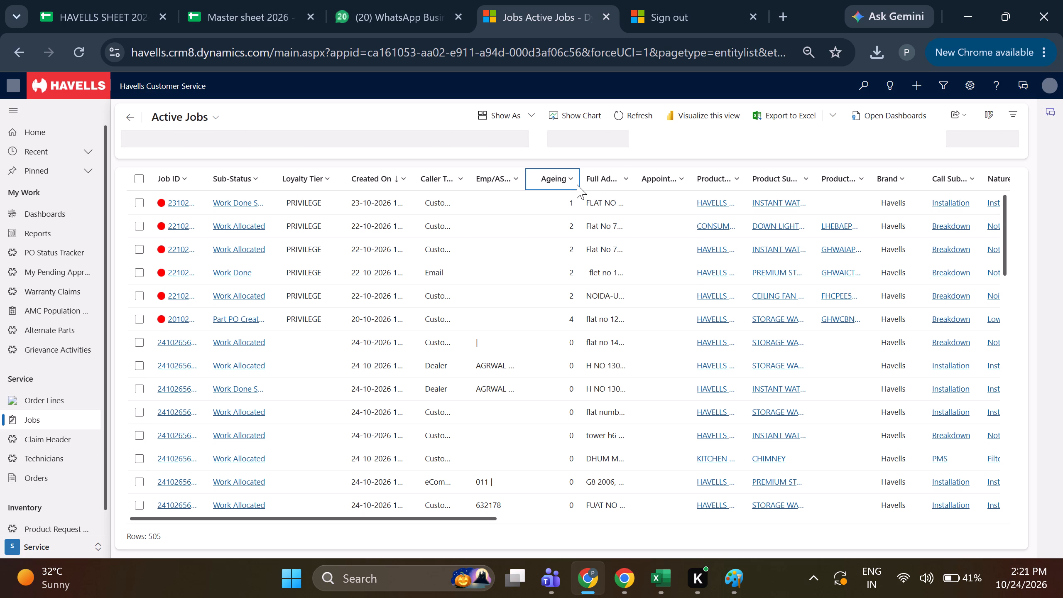
{"action": "left_click", "coordinate": [572, 182]}
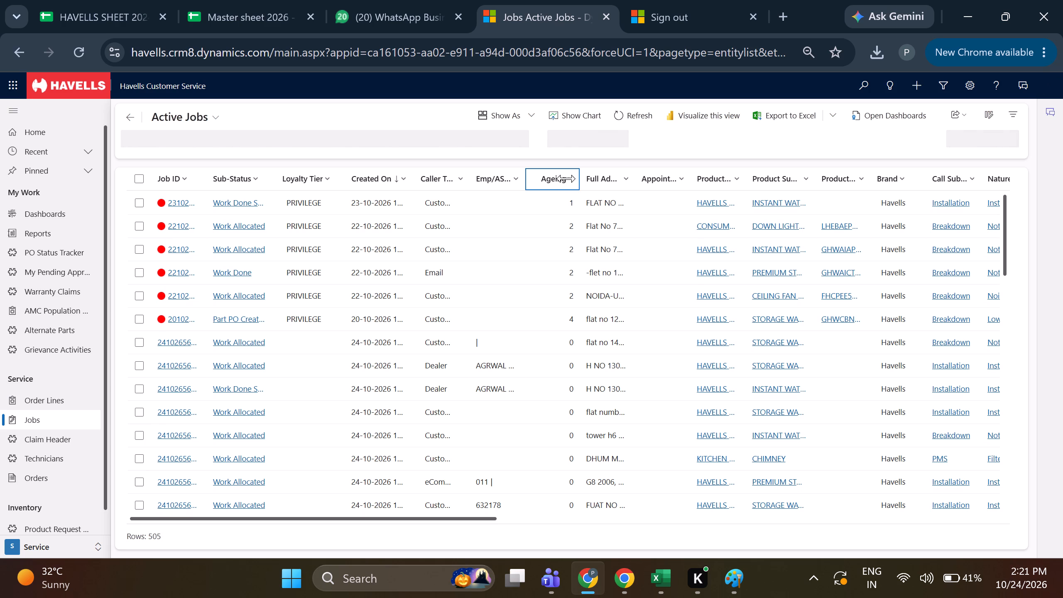
{"action": "left_click", "coordinate": [563, 176]}
{"action": "left_click", "coordinate": [541, 262]}
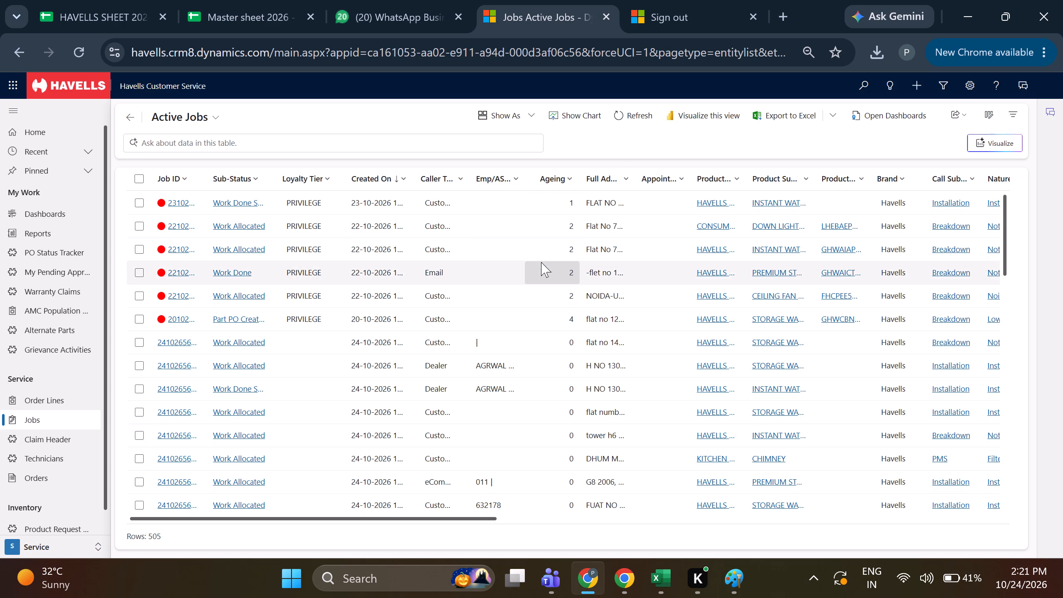
{"action": "left_click", "coordinate": [554, 248]}
{"action": "left_click", "coordinate": [571, 256]}
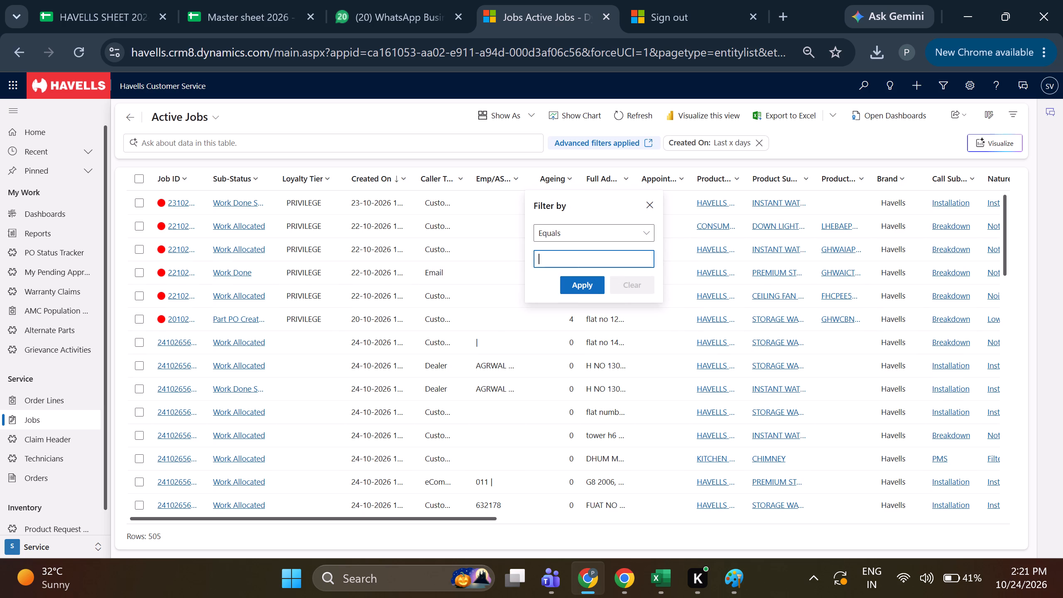
{"action": "key", "text": "0"}
{"action": "key", "text": "Return"}
{"action": "left_click", "coordinate": [571, 279]}
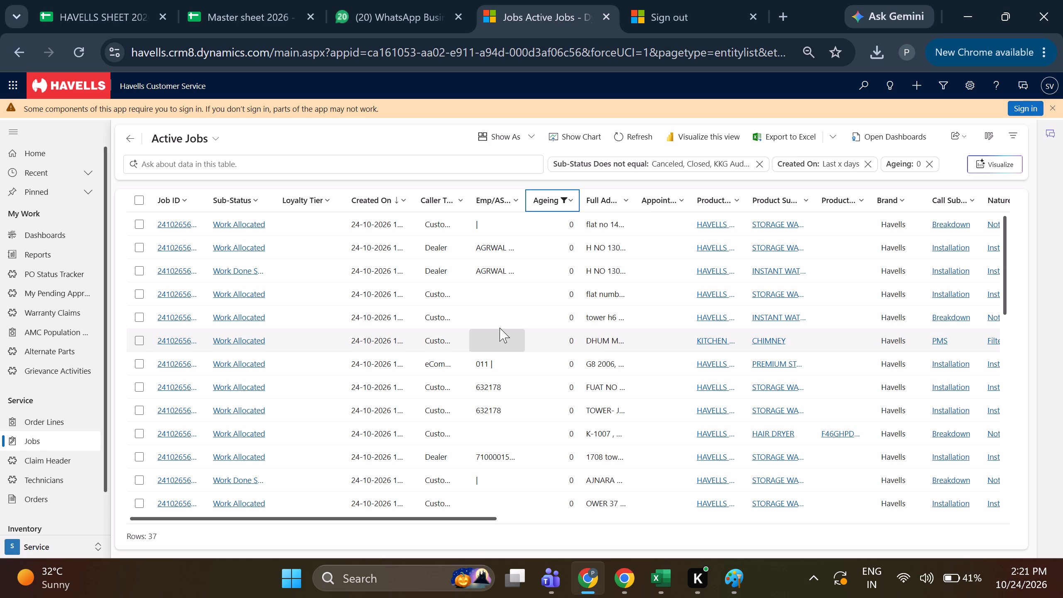
Add the Mobile Number column to the Active Jobs view.
{"action": "scroll", "coordinate": [502, 350], "scroll_direction": "down", "scroll_amount": 7}
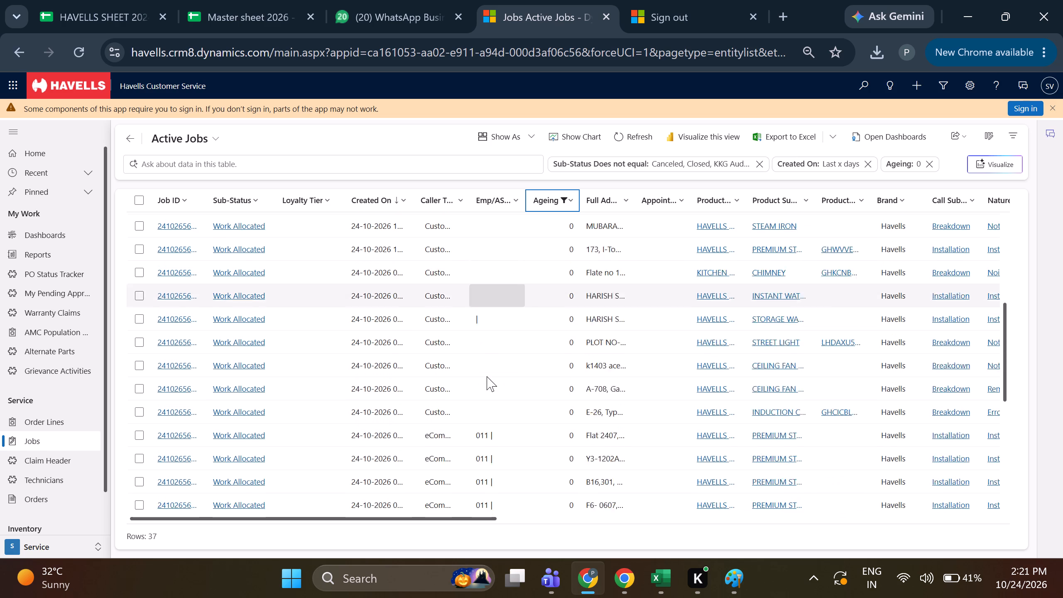
{"action": "scroll", "coordinate": [527, 363], "scroll_direction": "up", "scroll_amount": 4}
{"action": "scroll", "coordinate": [669, 319], "scroll_direction": "up", "scroll_amount": 5}
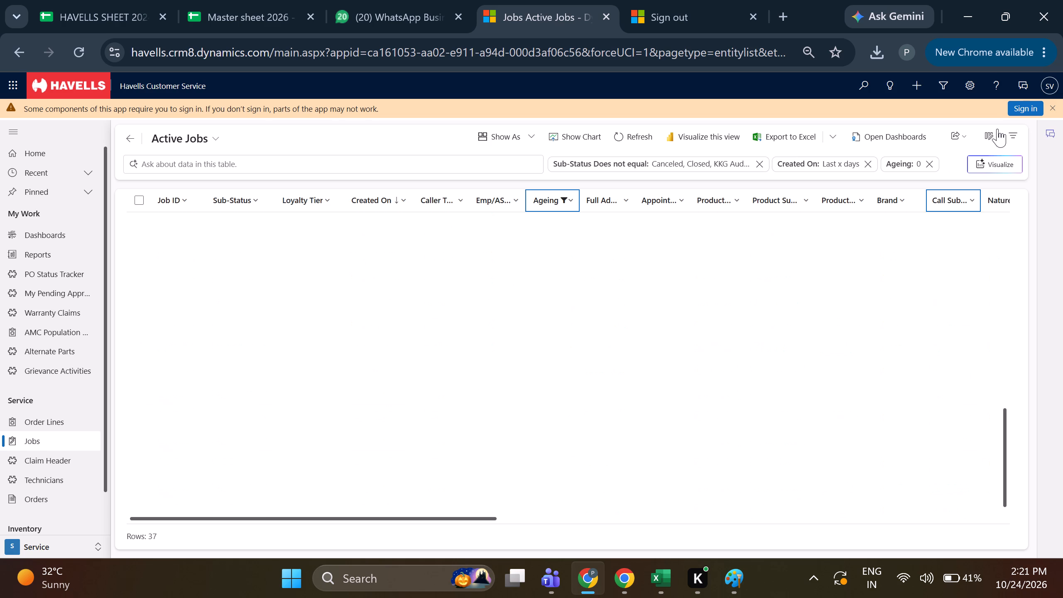
{"action": "left_click", "coordinate": [990, 131]}
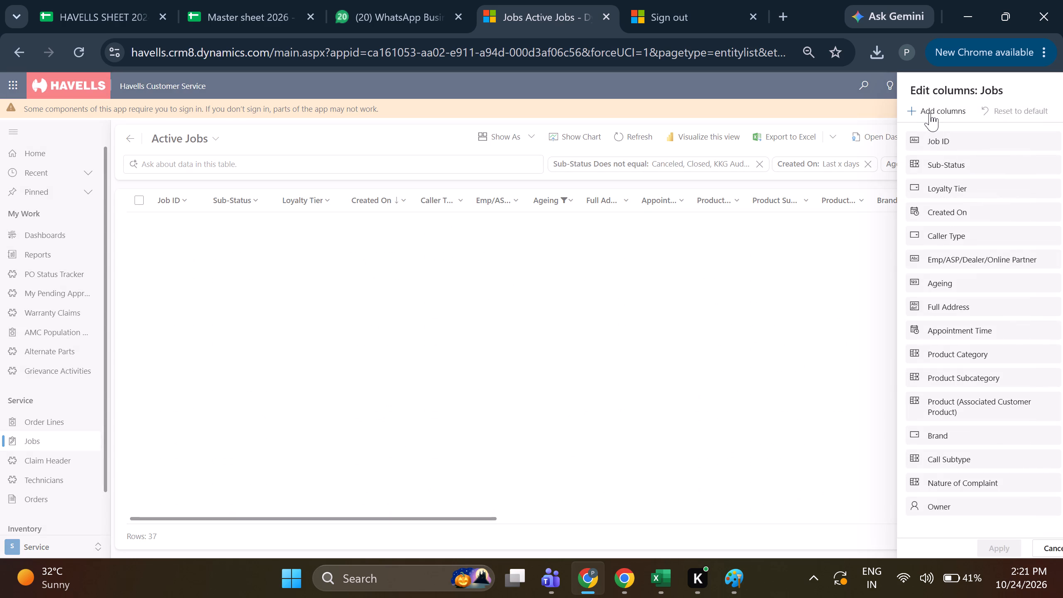
{"action": "left_click", "coordinate": [930, 113]}
{"action": "left_click", "coordinate": [945, 129]}
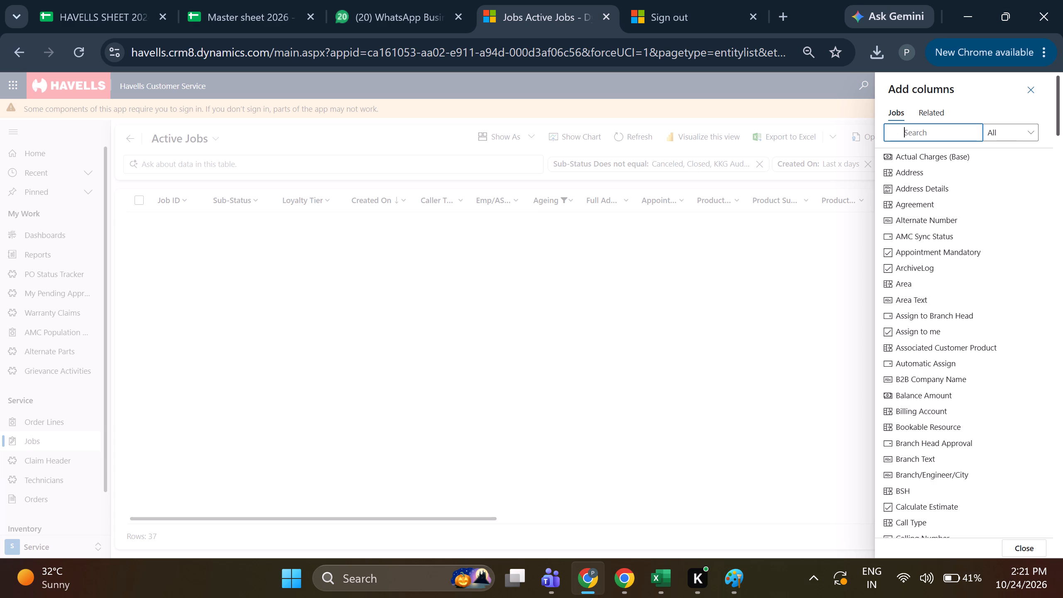
{"action": "type", "text": "MOB"}
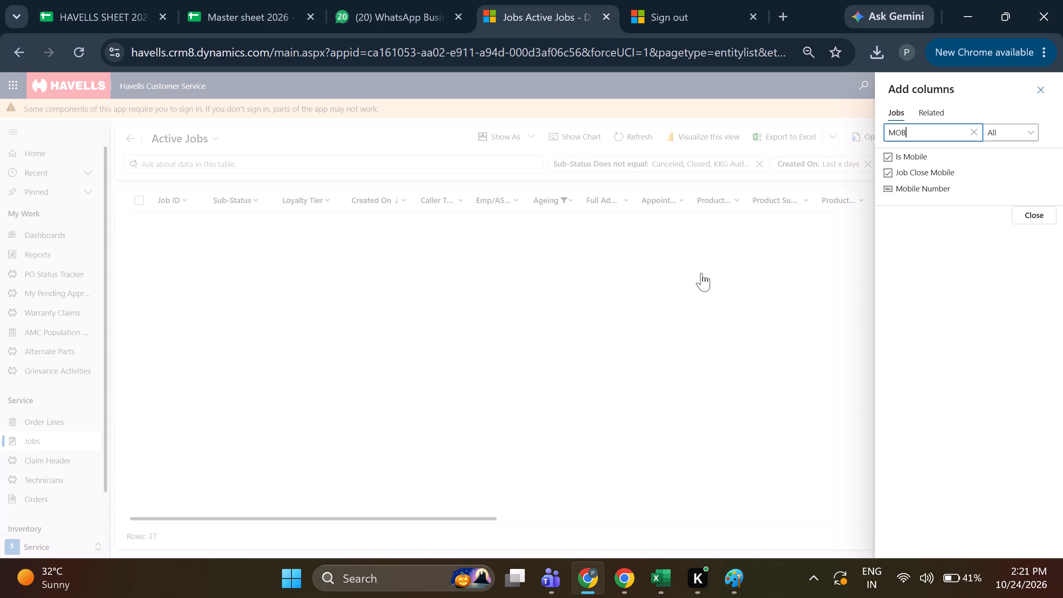
{"action": "left_click", "coordinate": [924, 187]}
{"action": "left_click", "coordinate": [1046, 206]}
Move the Mobile Number column between Sub-Status and Loyalty Tier and apply the column changes.
{"action": "scroll", "coordinate": [921, 318], "scroll_direction": "down", "scroll_amount": 6}
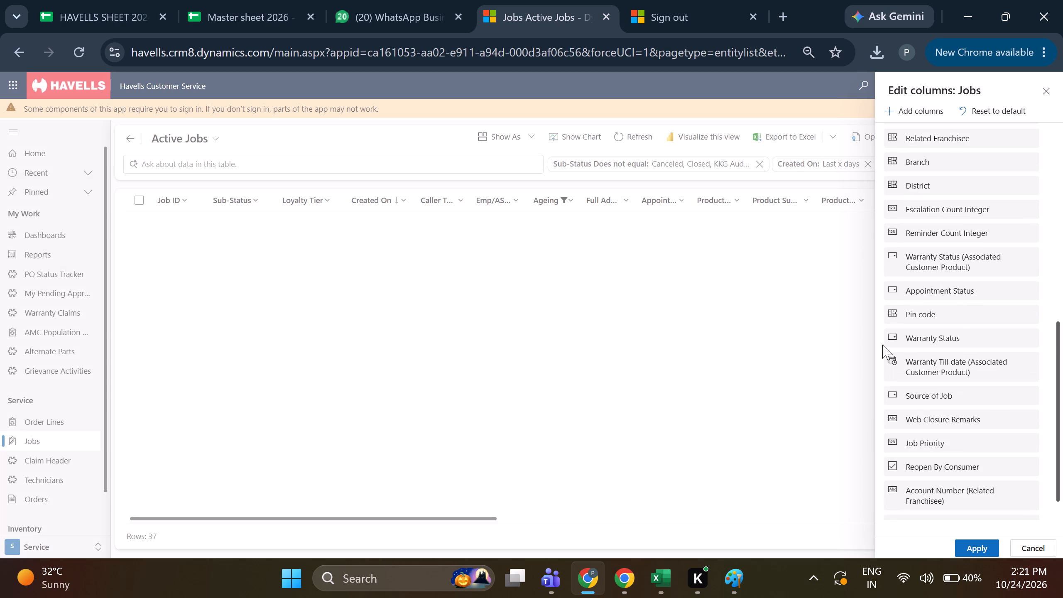
{"action": "scroll", "coordinate": [882, 345], "scroll_direction": "down", "scroll_amount": 4}
{"action": "left_click_drag", "start_coordinate": [924, 491], "coordinate": [945, 131]}
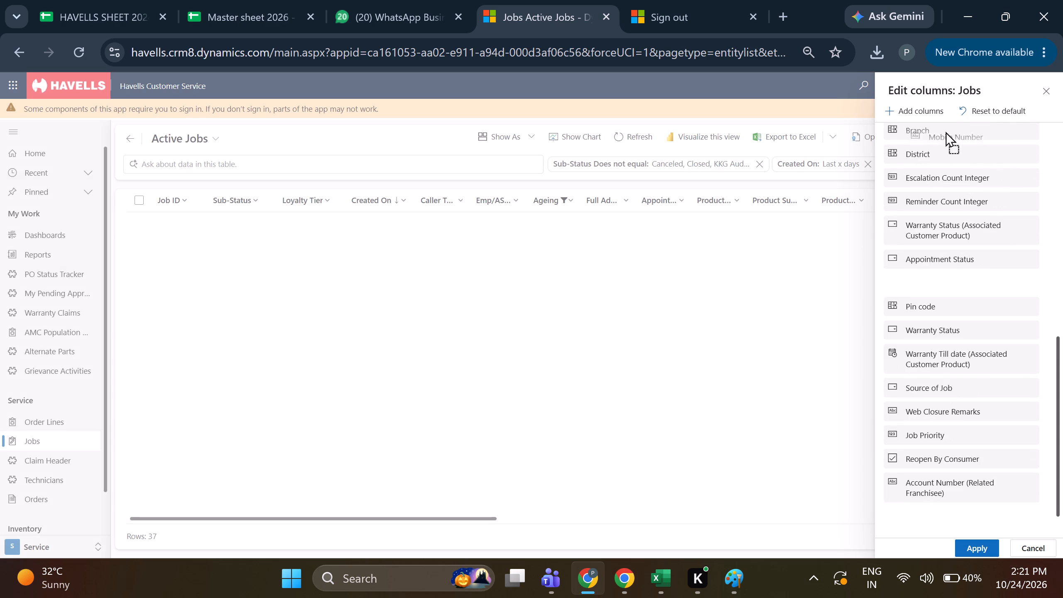
{"action": "left_click_drag", "start_coordinate": [945, 131], "coordinate": [916, 127]}
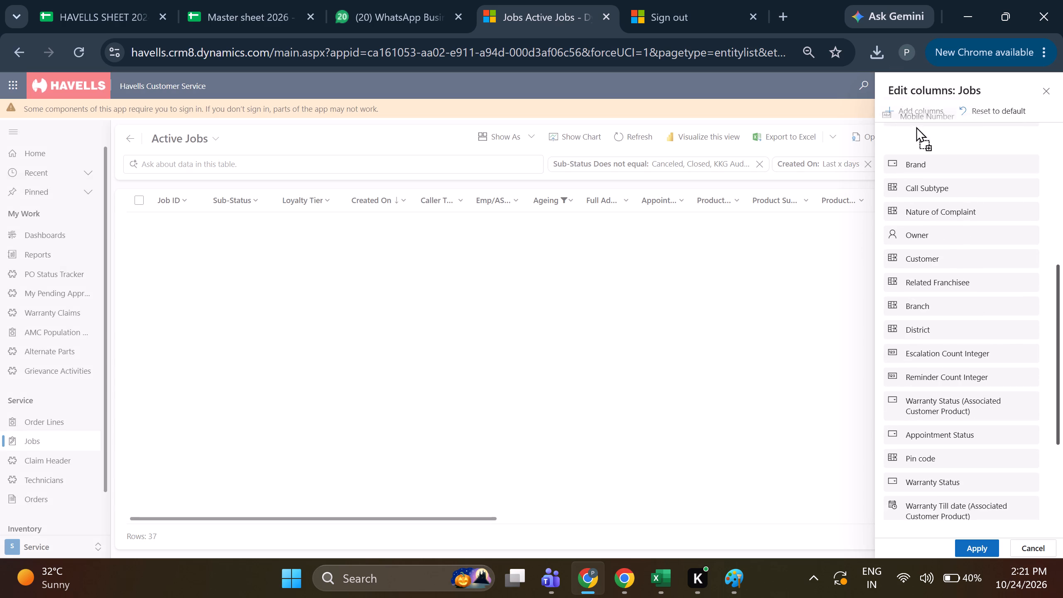
{"action": "left_click_drag", "start_coordinate": [916, 127], "coordinate": [926, 122]}
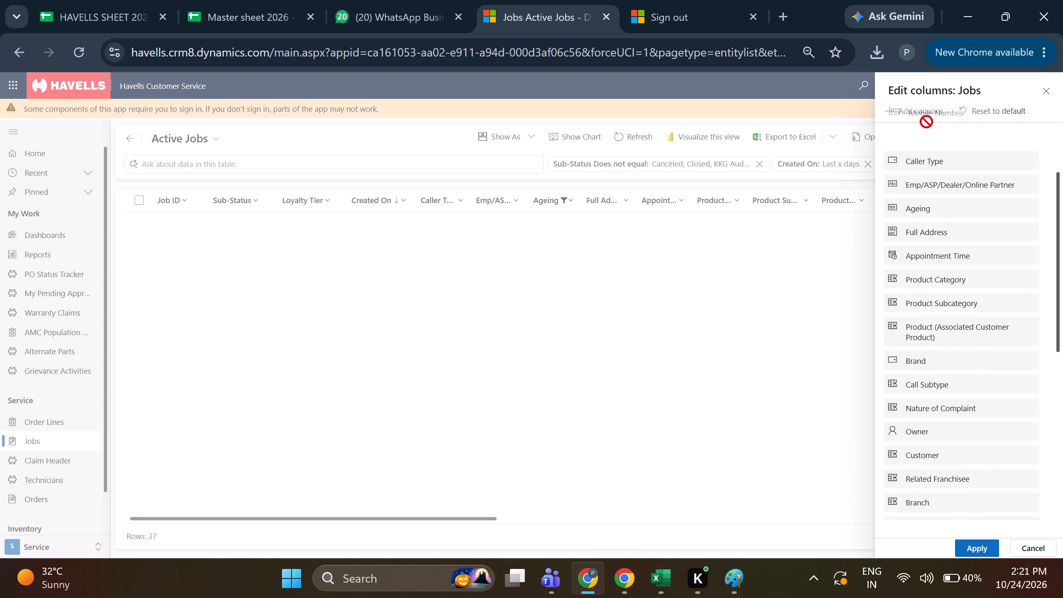
{"action": "left_click_drag", "start_coordinate": [926, 122], "coordinate": [925, 119]}
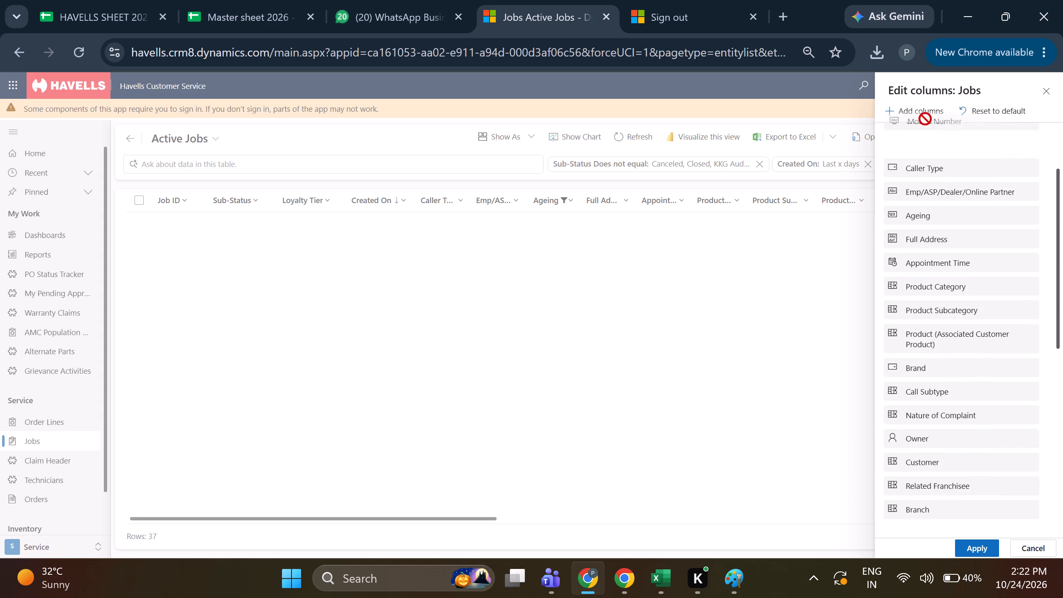
{"action": "left_click_drag", "start_coordinate": [925, 119], "coordinate": [941, 131]}
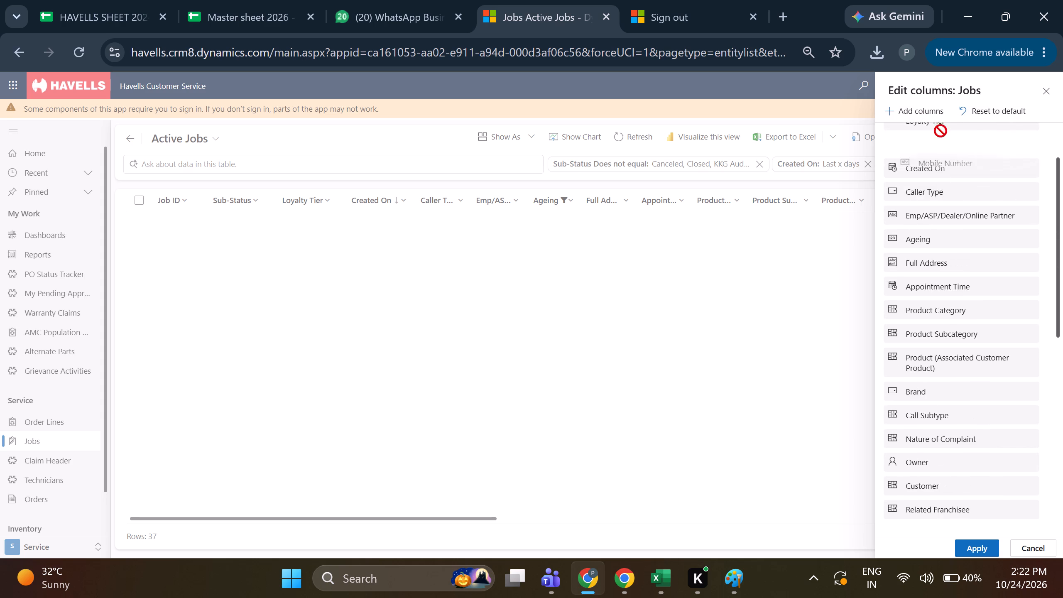
{"action": "left_click_drag", "start_coordinate": [941, 131], "coordinate": [933, 175]}
{"action": "left_click", "coordinate": [967, 548]}
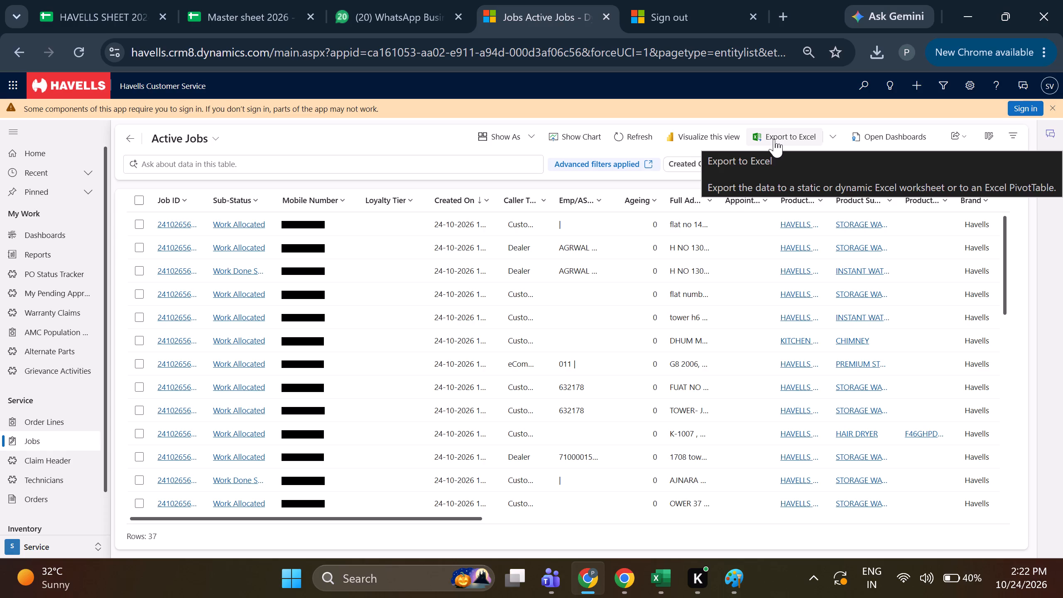
Export the filtered Active Jobs list to Excel.
{"action": "left_click", "coordinate": [668, 582]}
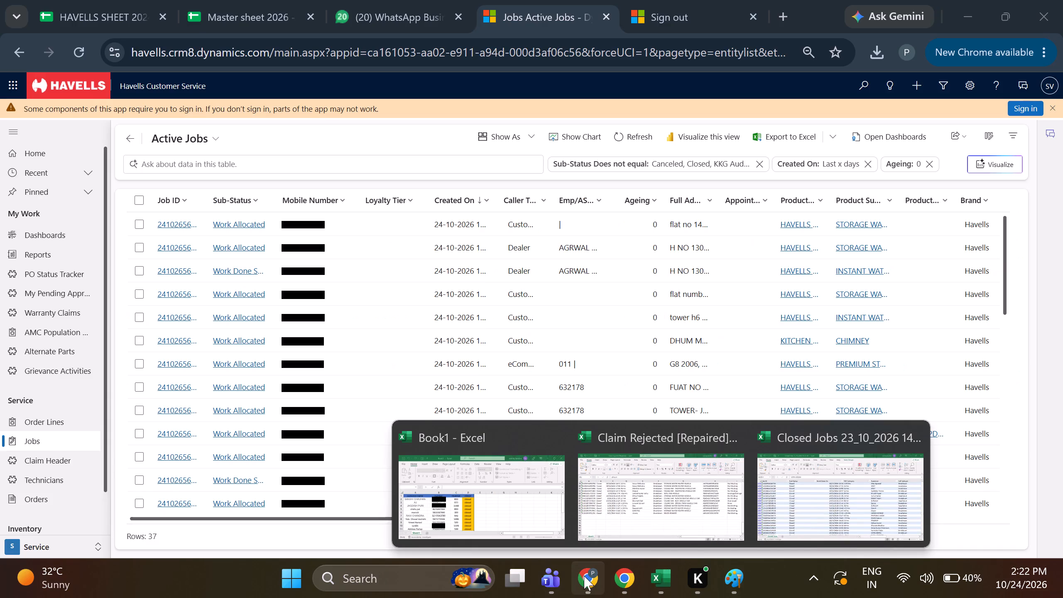
{"action": "left_click", "coordinate": [586, 577]}
{"action": "left_click", "coordinate": [777, 130]}
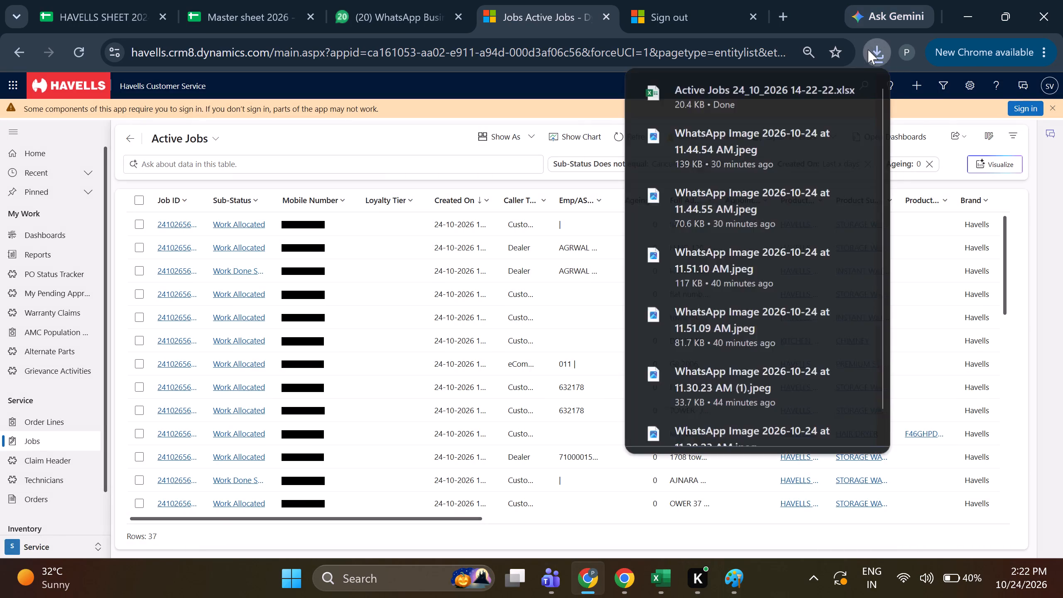
Open the downloaded Active Jobs 24_10_2026 14-22-22.xlsx workbook in Excel and enable editing.
{"action": "triple_click", "coordinate": [676, 91]}
{"action": "double_click", "coordinate": [676, 91]}
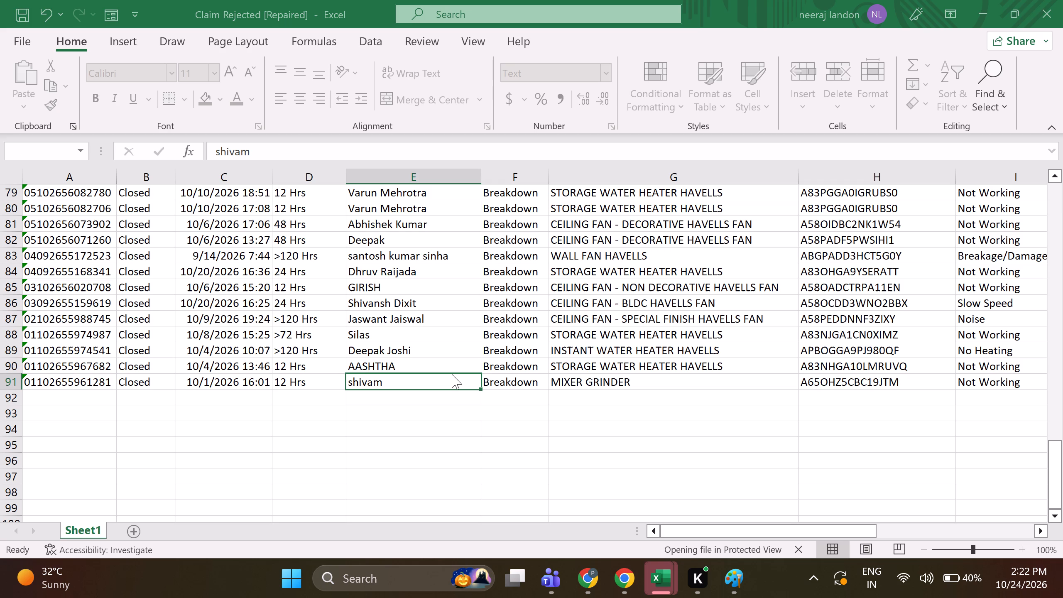
{"action": "left_click", "coordinate": [416, 415]}
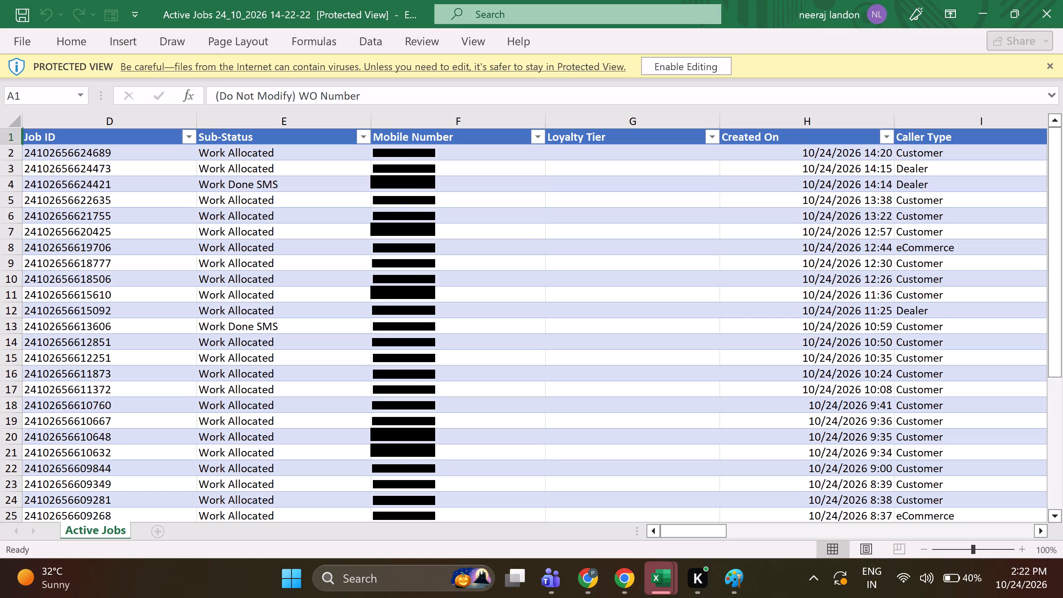
{"action": "left_click", "coordinate": [680, 70]}
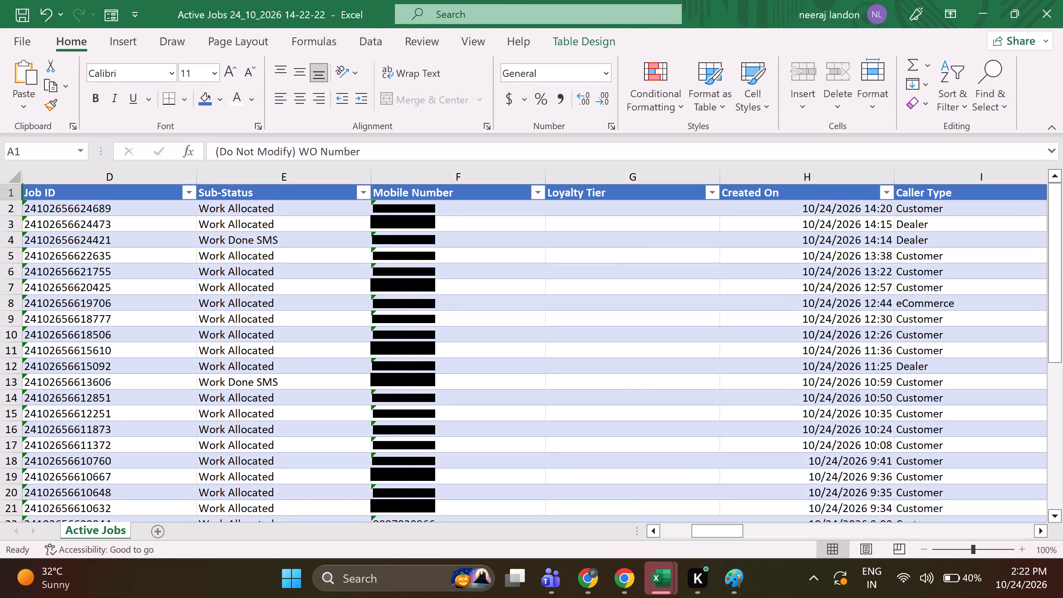
Look through the exported job rows, examining their Created On times.
{"action": "scroll", "coordinate": [537, 326], "scroll_direction": "down", "scroll_amount": 5}
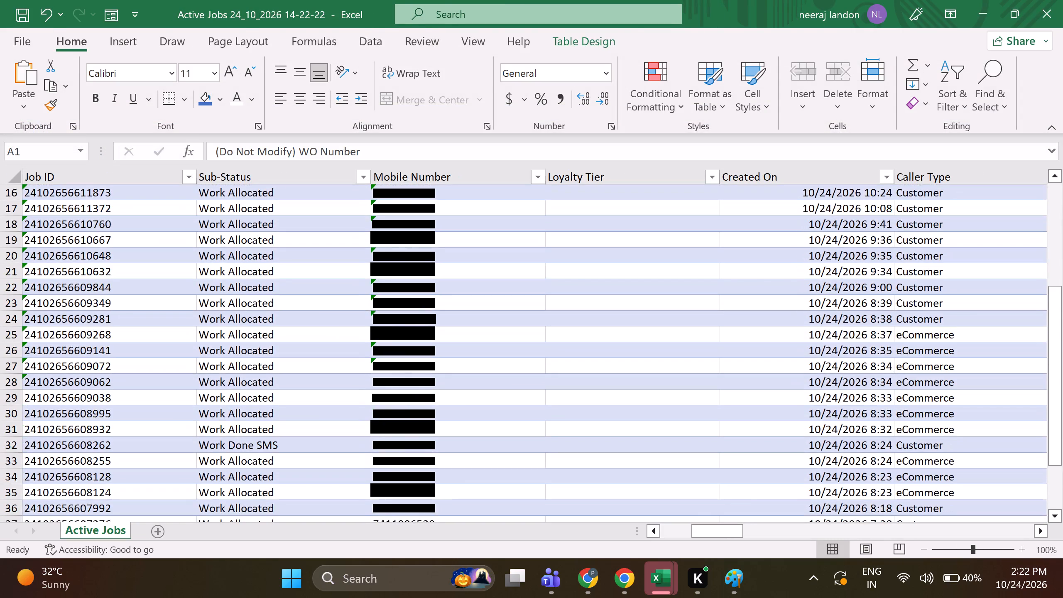
{"action": "scroll", "coordinate": [517, 326], "scroll_direction": "down", "scroll_amount": 3}
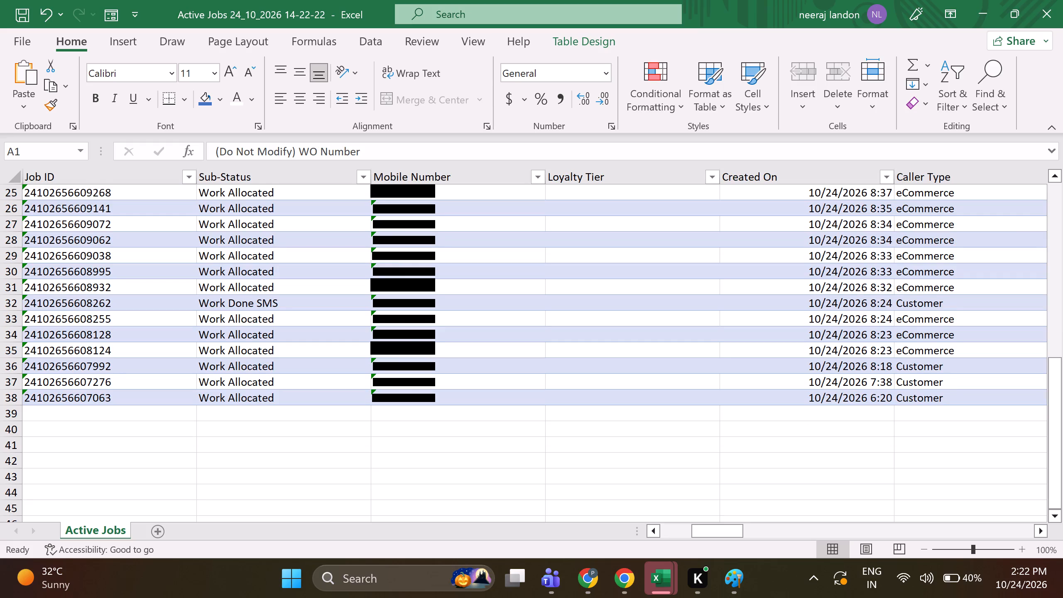
{"action": "scroll", "coordinate": [820, 396], "scroll_direction": "up", "scroll_amount": 1}
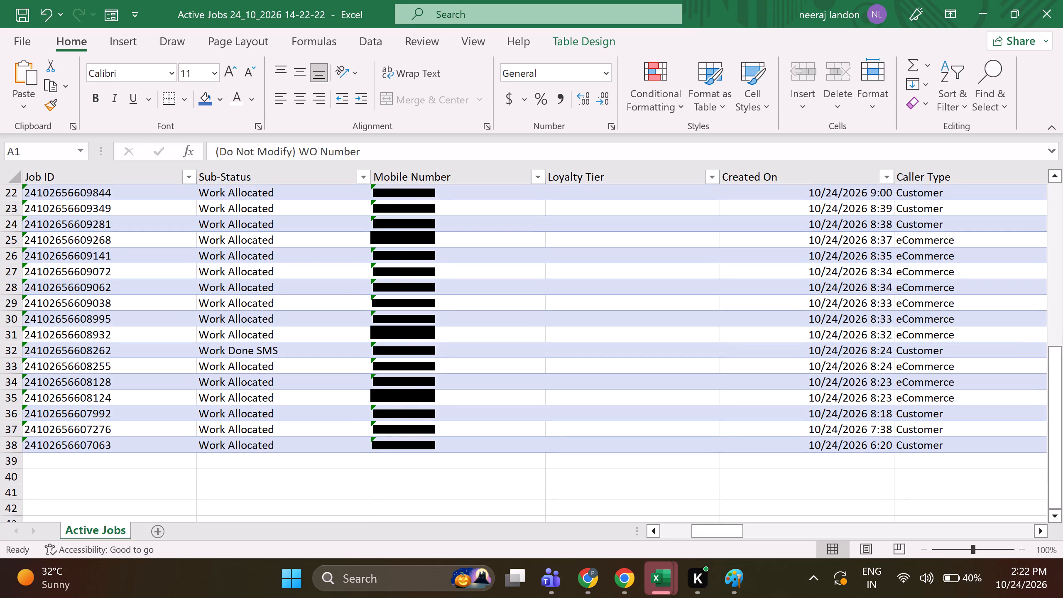
{"action": "scroll", "coordinate": [870, 357], "scroll_direction": "up", "scroll_amount": 2}
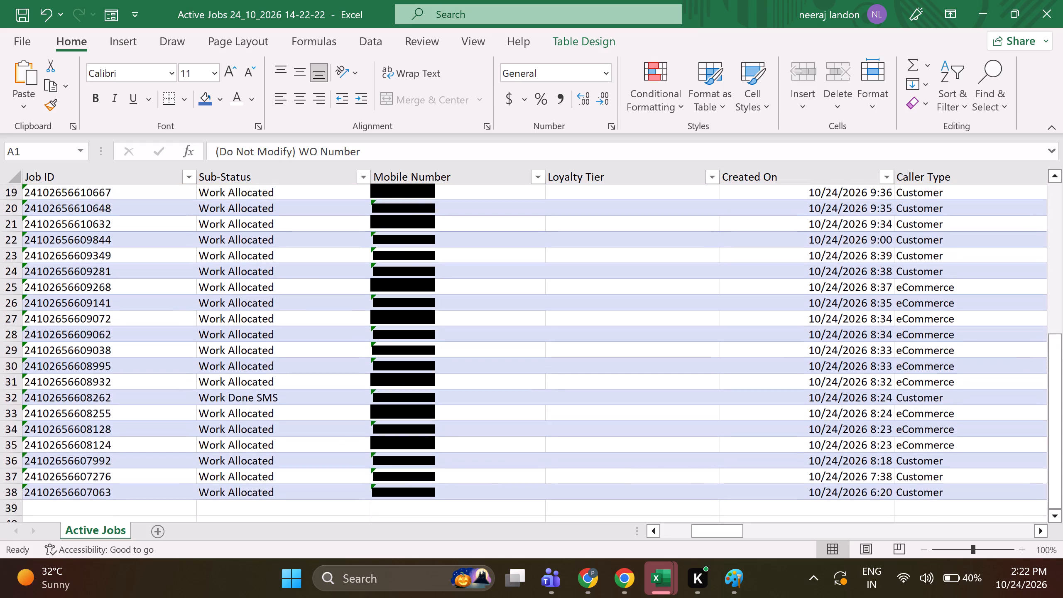
{"action": "scroll", "coordinate": [870, 357], "scroll_direction": "up", "scroll_amount": 2}
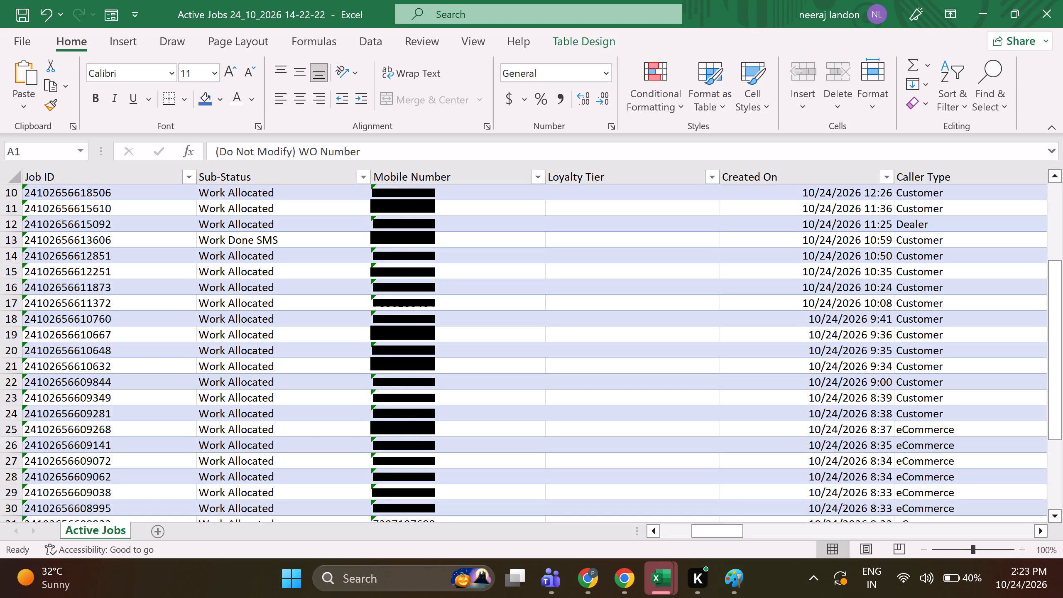
{"action": "left_click", "coordinate": [753, 304]}
{"action": "scroll", "coordinate": [753, 304], "scroll_direction": "up", "scroll_amount": 3}
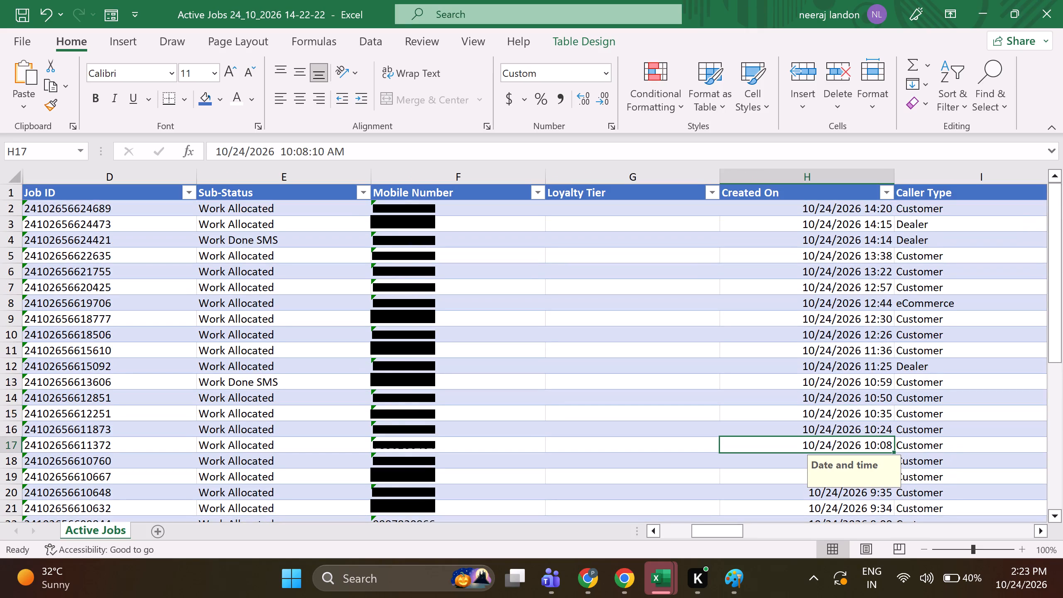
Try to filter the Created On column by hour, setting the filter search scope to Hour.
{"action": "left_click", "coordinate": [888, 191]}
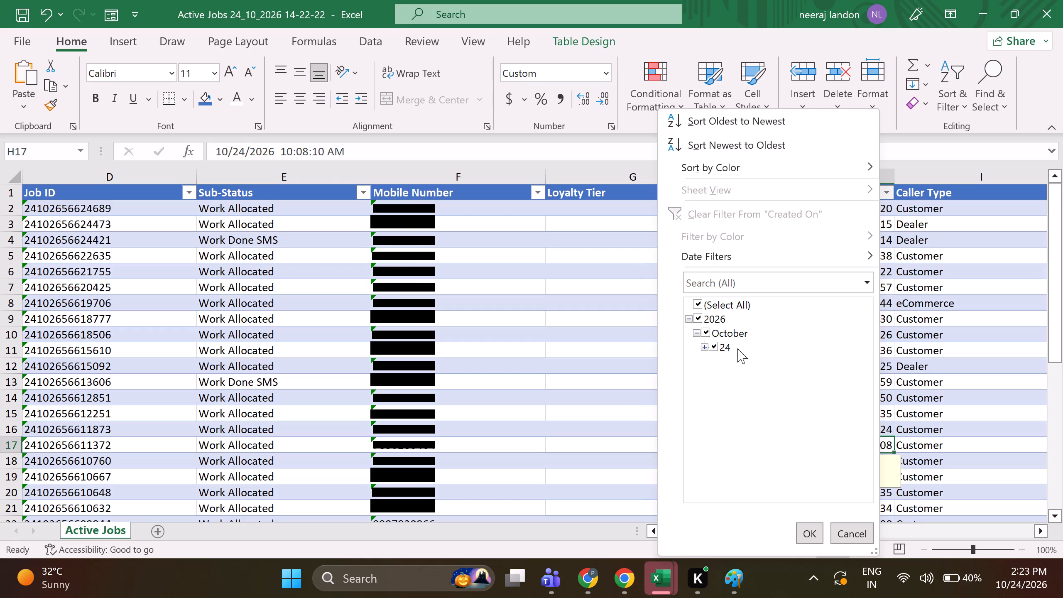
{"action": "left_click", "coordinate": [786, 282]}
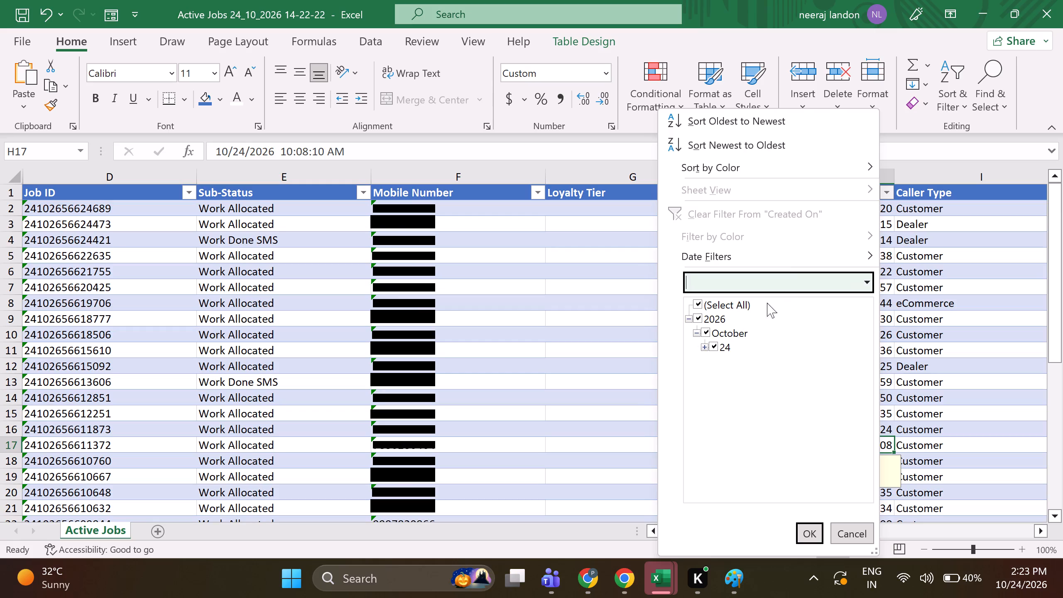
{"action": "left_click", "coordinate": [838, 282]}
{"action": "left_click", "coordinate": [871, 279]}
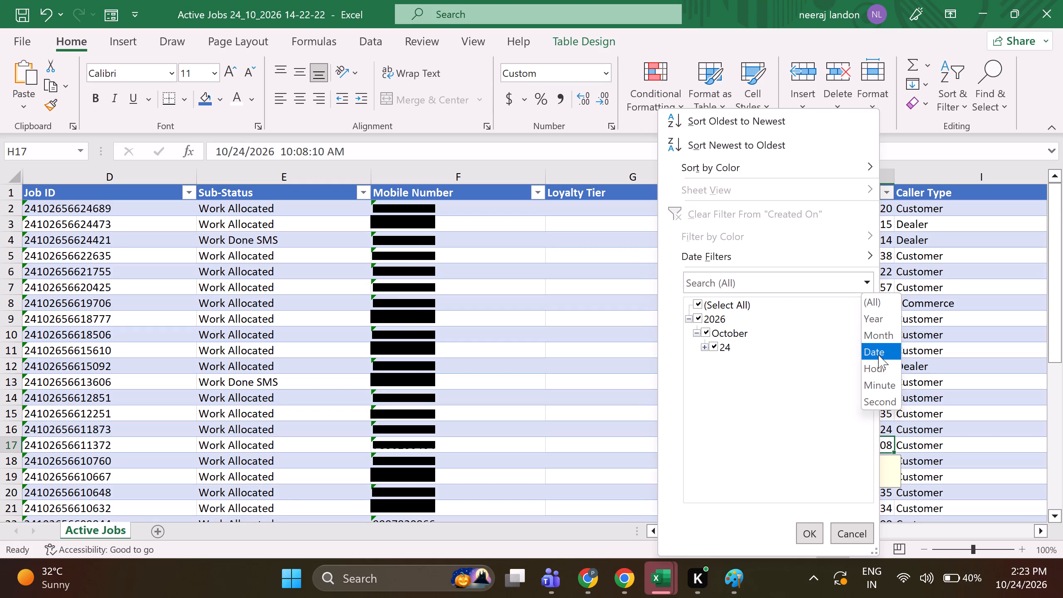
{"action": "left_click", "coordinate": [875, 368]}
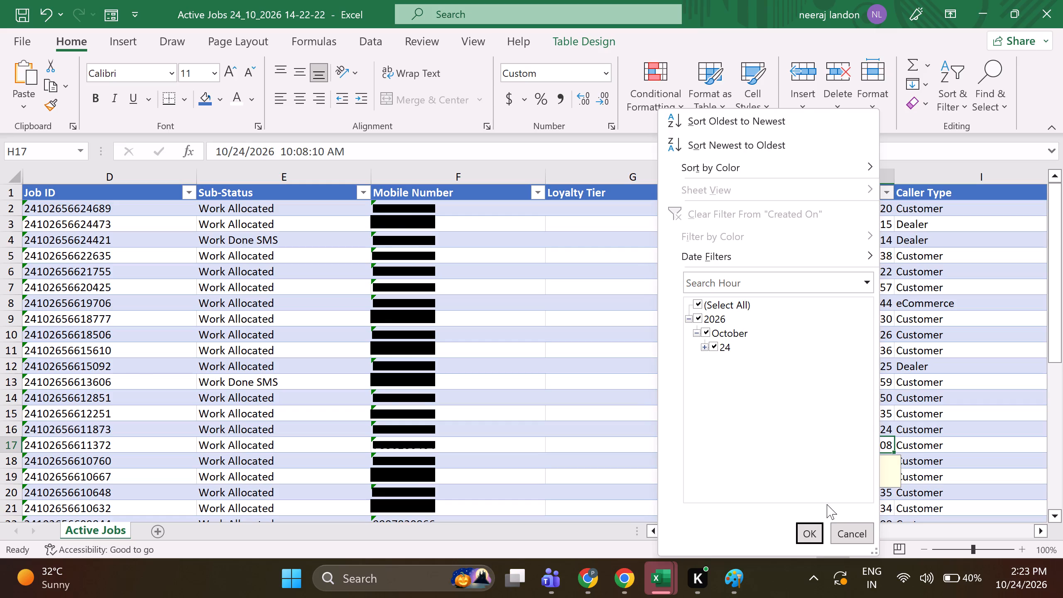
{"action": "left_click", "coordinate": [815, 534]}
Check the Created On times down to the last exported job row.
{"action": "left_click", "coordinate": [774, 389]}
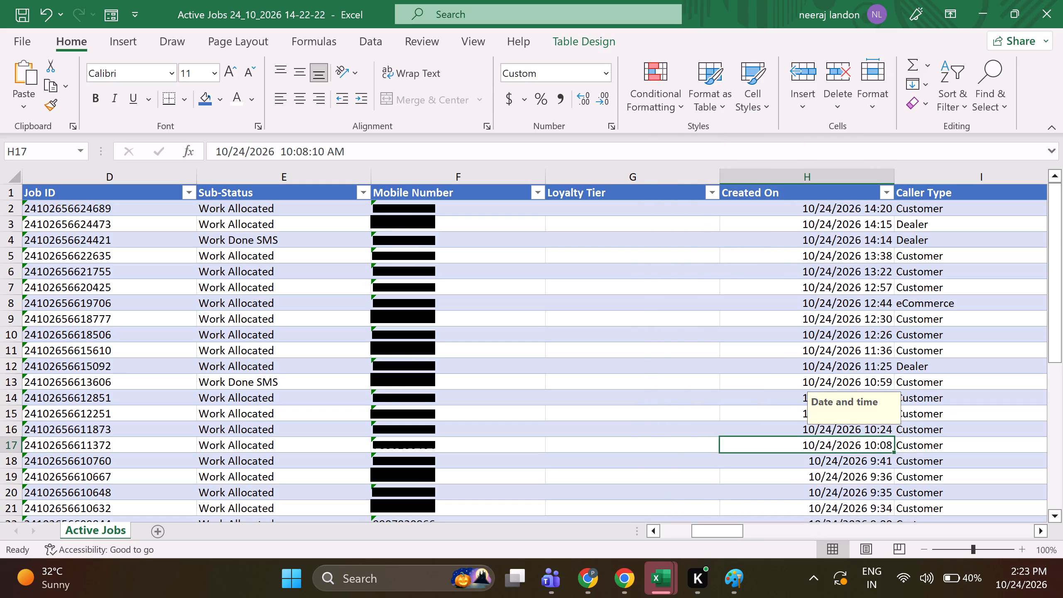
{"action": "scroll", "coordinate": [774, 389], "scroll_direction": "down", "scroll_amount": 7}
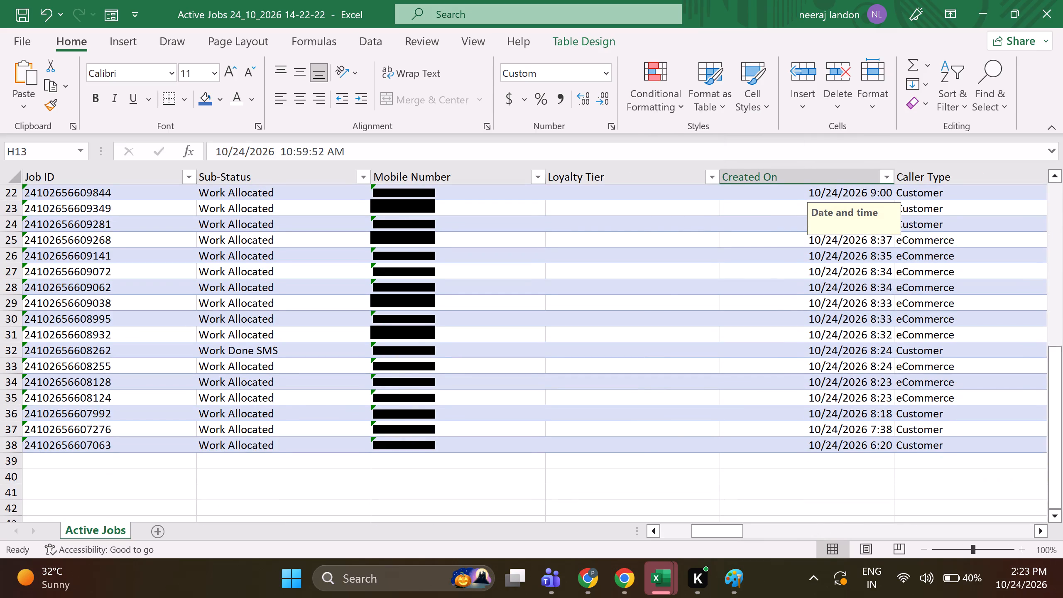
{"action": "scroll", "coordinate": [762, 374], "scroll_direction": "up", "scroll_amount": 12}
{"action": "left_click", "coordinate": [662, 346]}
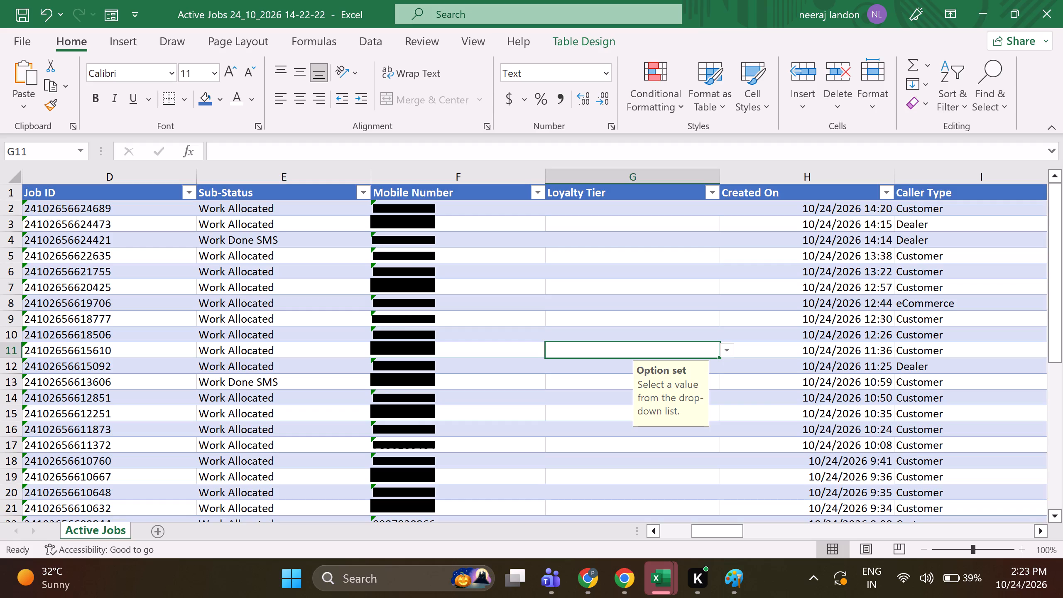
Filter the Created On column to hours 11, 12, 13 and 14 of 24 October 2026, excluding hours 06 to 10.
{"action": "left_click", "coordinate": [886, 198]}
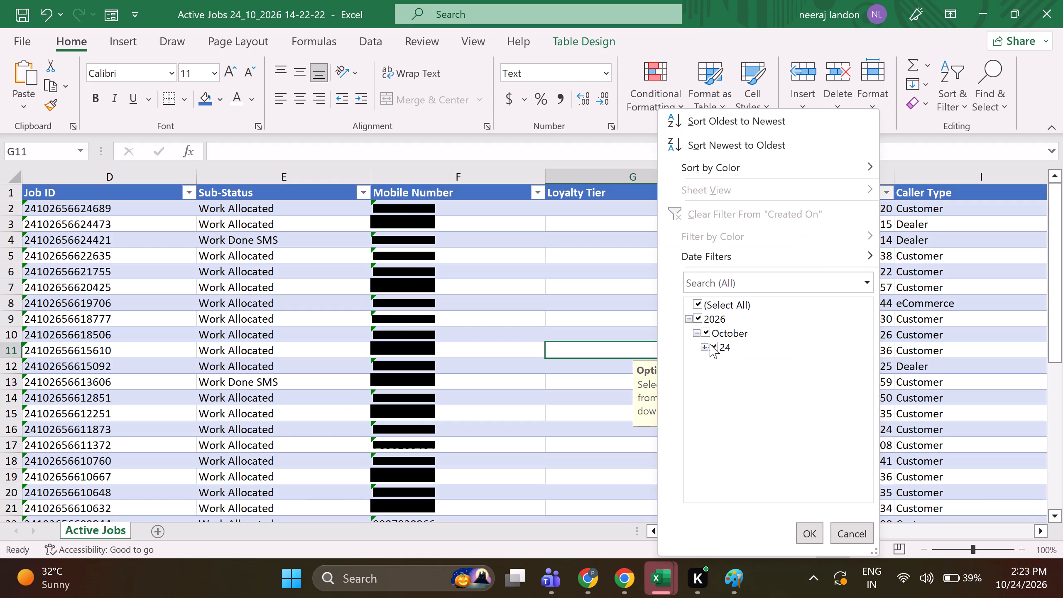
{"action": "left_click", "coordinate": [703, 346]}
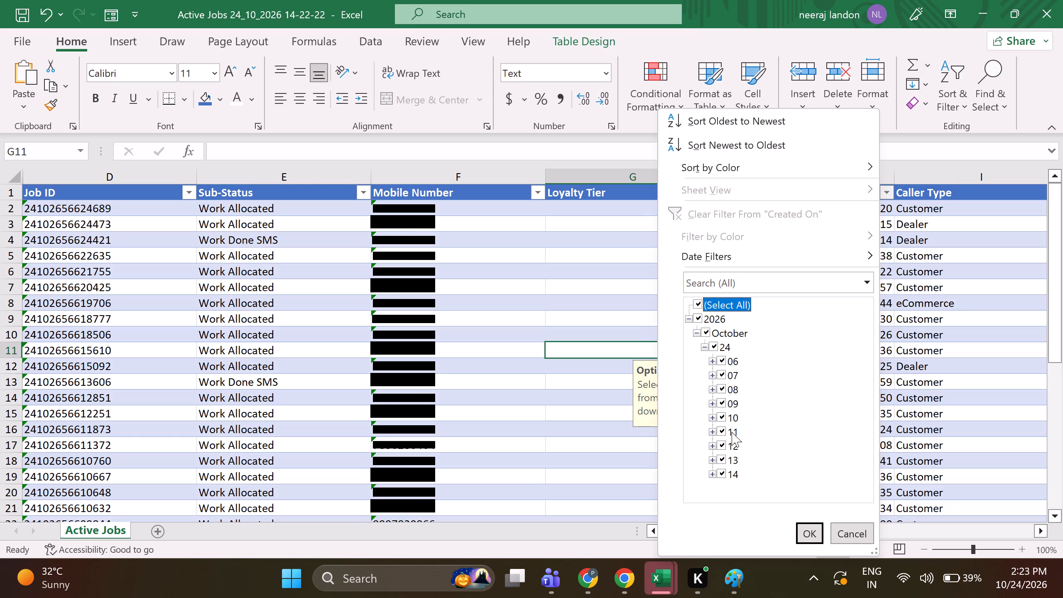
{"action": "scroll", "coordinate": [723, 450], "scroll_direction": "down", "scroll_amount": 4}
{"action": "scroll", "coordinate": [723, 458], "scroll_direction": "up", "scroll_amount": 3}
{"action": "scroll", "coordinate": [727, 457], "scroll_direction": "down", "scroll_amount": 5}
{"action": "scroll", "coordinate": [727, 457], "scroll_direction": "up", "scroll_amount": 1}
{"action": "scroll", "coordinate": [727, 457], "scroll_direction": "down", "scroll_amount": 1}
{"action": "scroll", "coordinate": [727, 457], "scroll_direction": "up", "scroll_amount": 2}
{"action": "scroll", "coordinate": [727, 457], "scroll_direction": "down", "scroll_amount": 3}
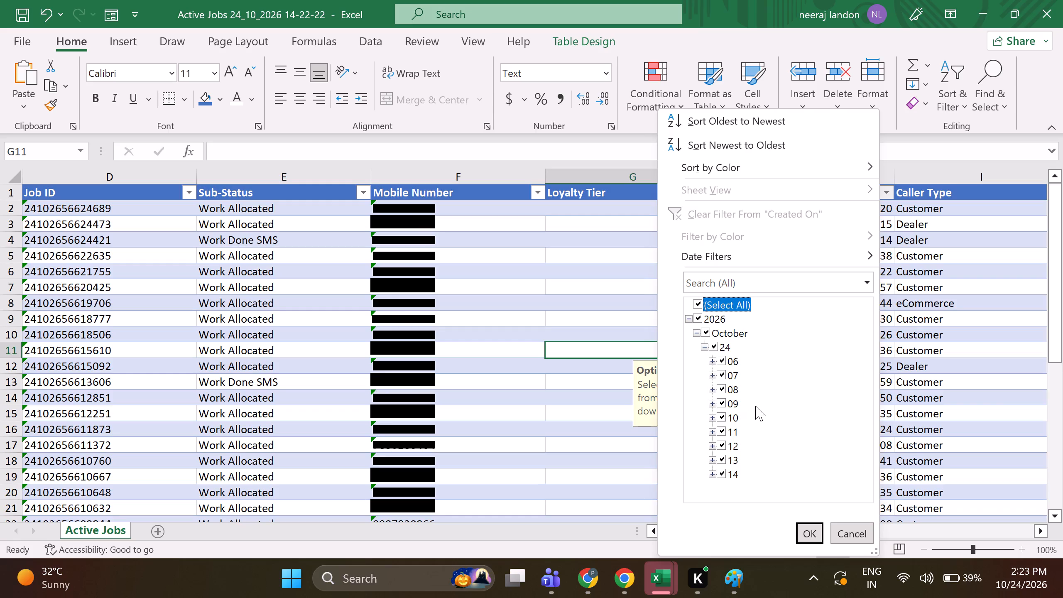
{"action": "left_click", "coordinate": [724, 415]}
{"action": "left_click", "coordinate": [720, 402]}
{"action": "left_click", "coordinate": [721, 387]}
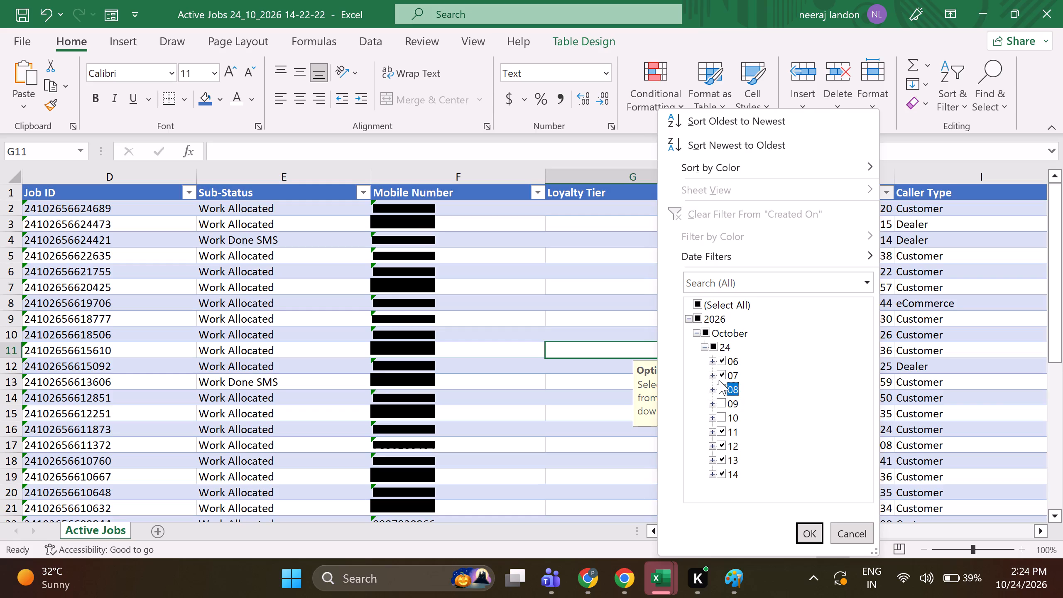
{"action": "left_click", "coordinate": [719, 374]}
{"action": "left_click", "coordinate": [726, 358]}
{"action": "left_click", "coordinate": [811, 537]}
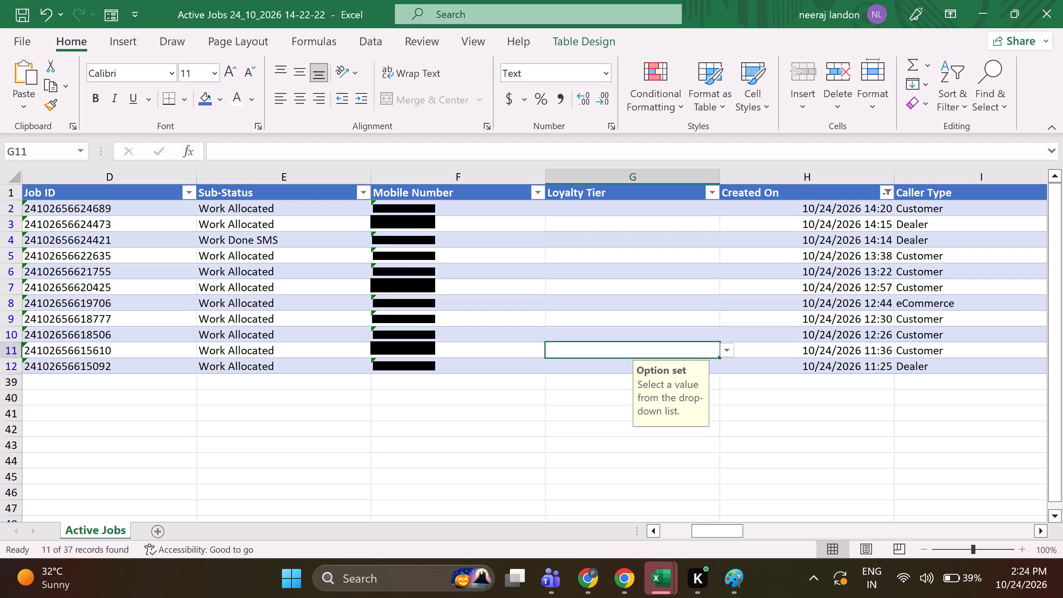
Check the exact creation times of the two oldest jobs in the filtered list.
{"action": "left_click", "coordinate": [771, 371]}
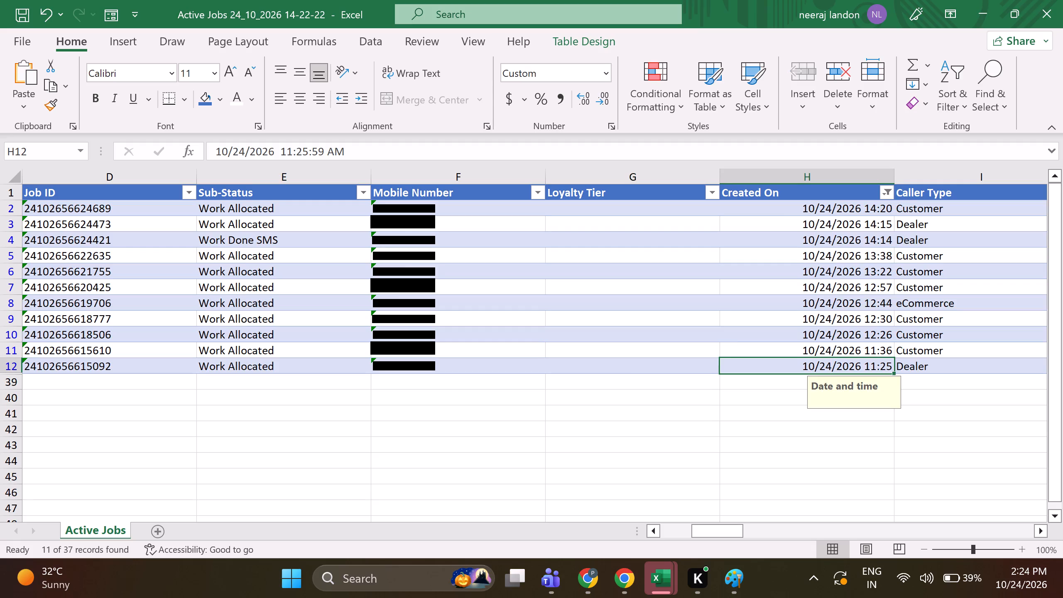
{"action": "left_click", "coordinate": [780, 348]}
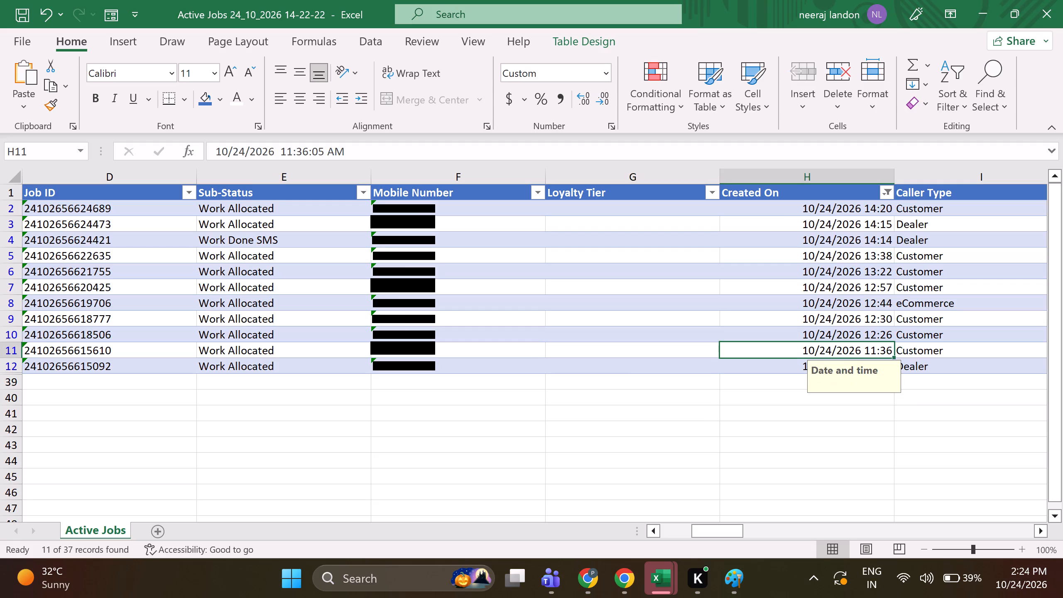
{"action": "left_click", "coordinate": [769, 369]}
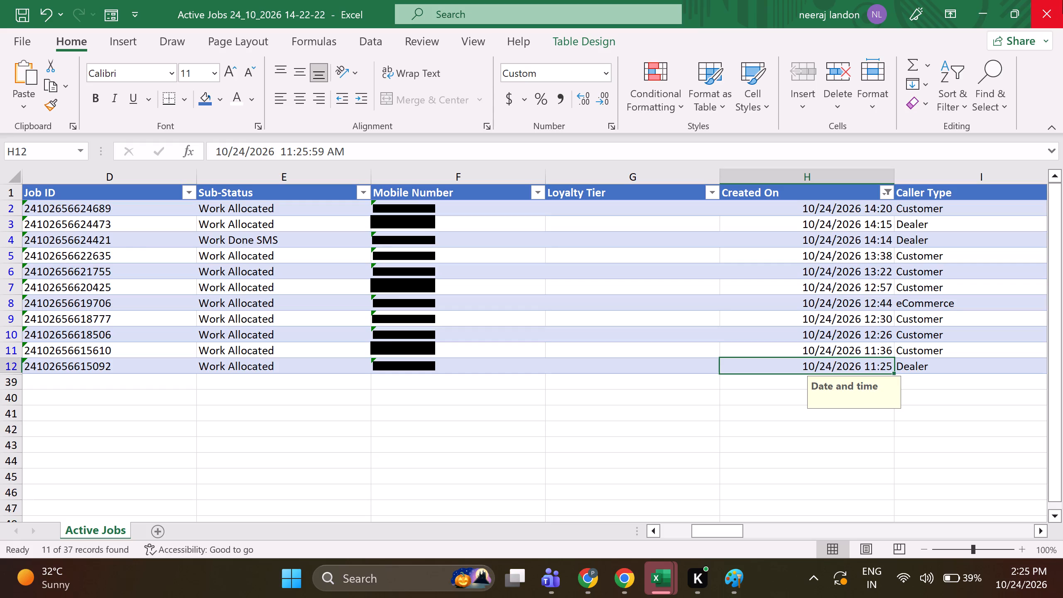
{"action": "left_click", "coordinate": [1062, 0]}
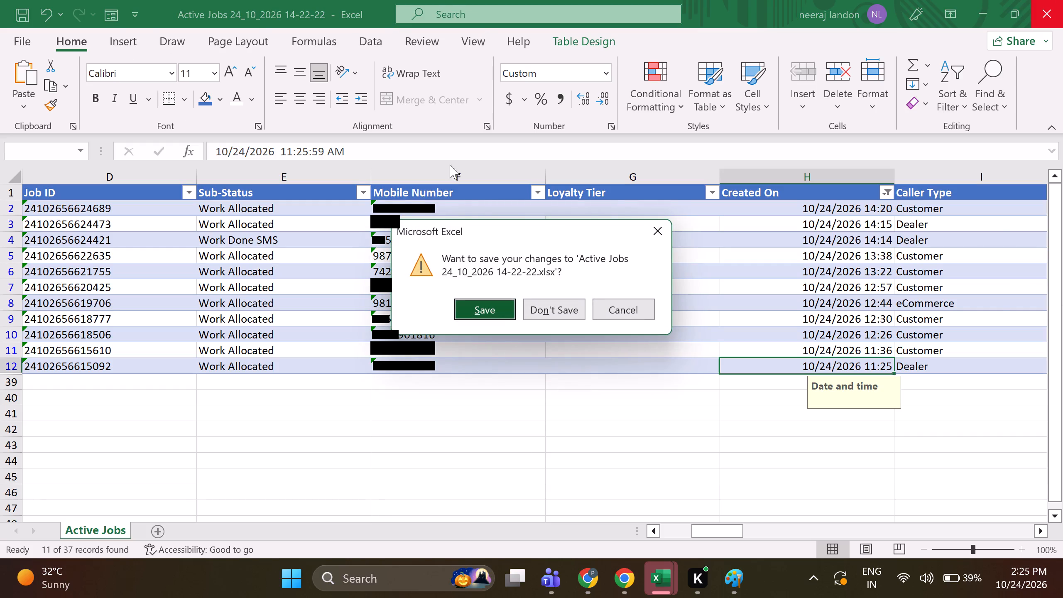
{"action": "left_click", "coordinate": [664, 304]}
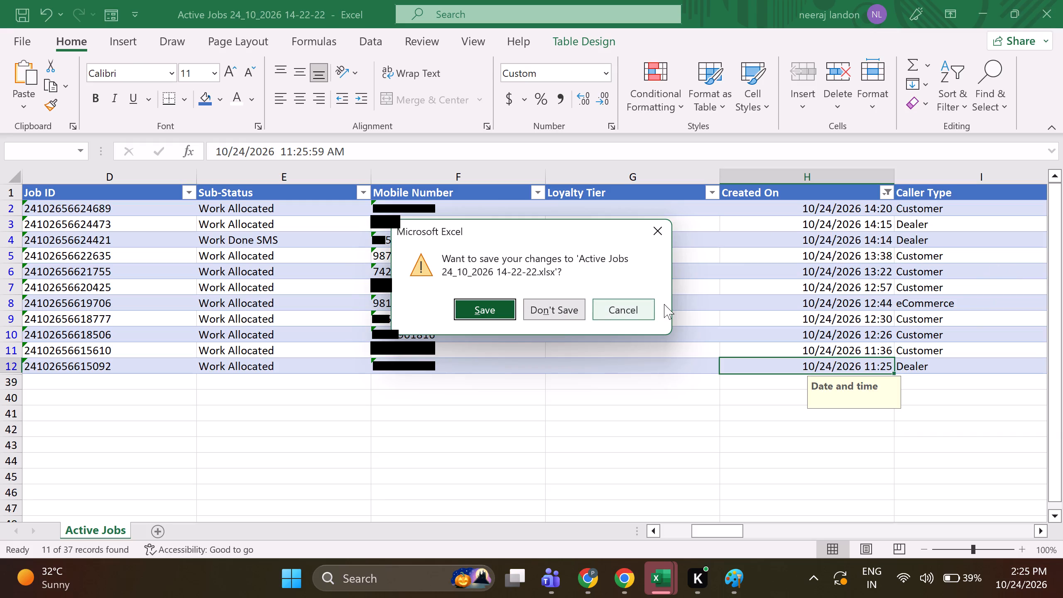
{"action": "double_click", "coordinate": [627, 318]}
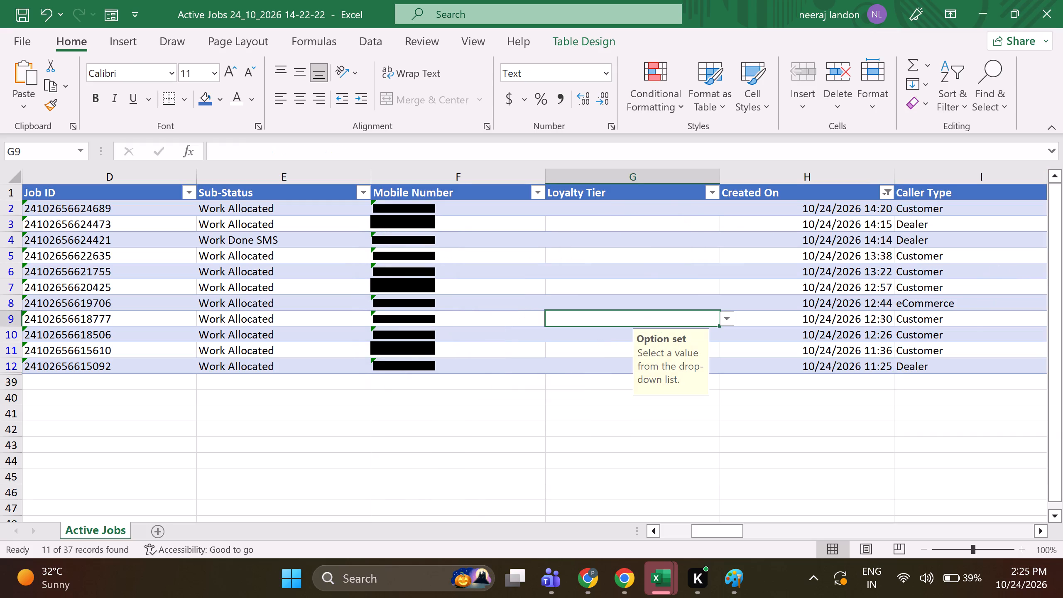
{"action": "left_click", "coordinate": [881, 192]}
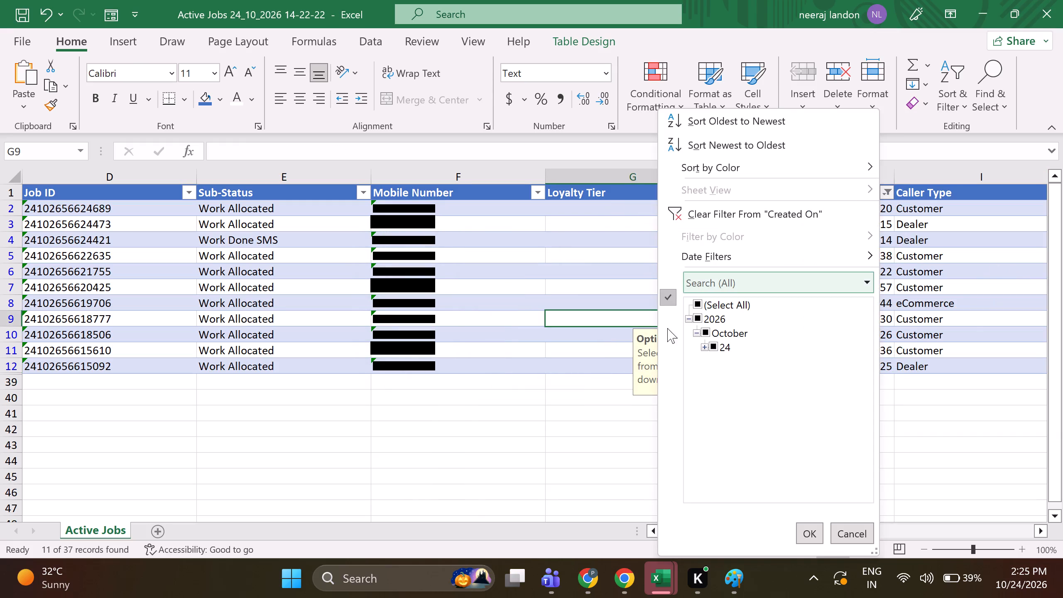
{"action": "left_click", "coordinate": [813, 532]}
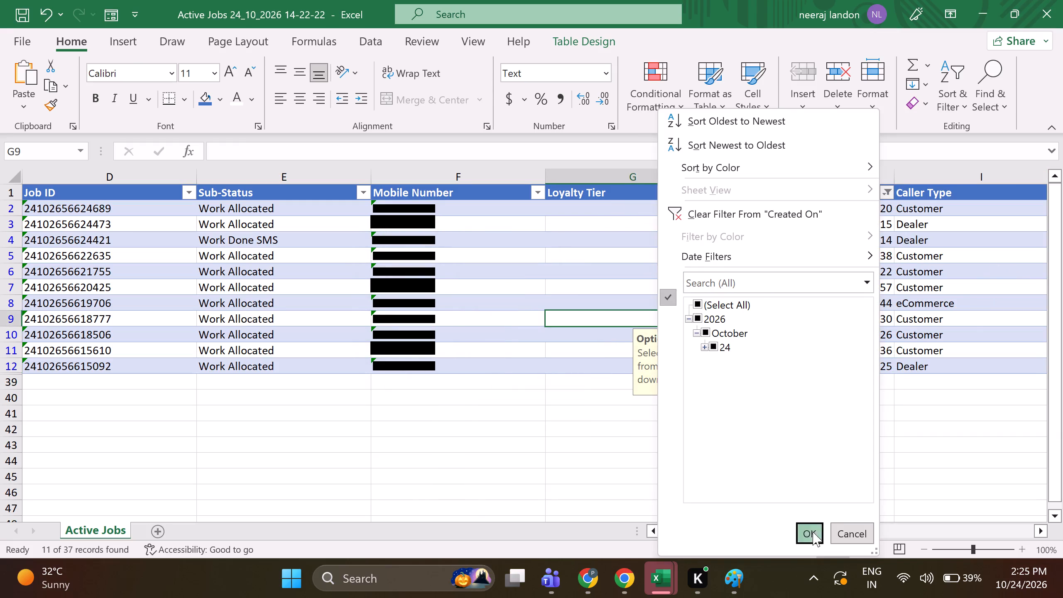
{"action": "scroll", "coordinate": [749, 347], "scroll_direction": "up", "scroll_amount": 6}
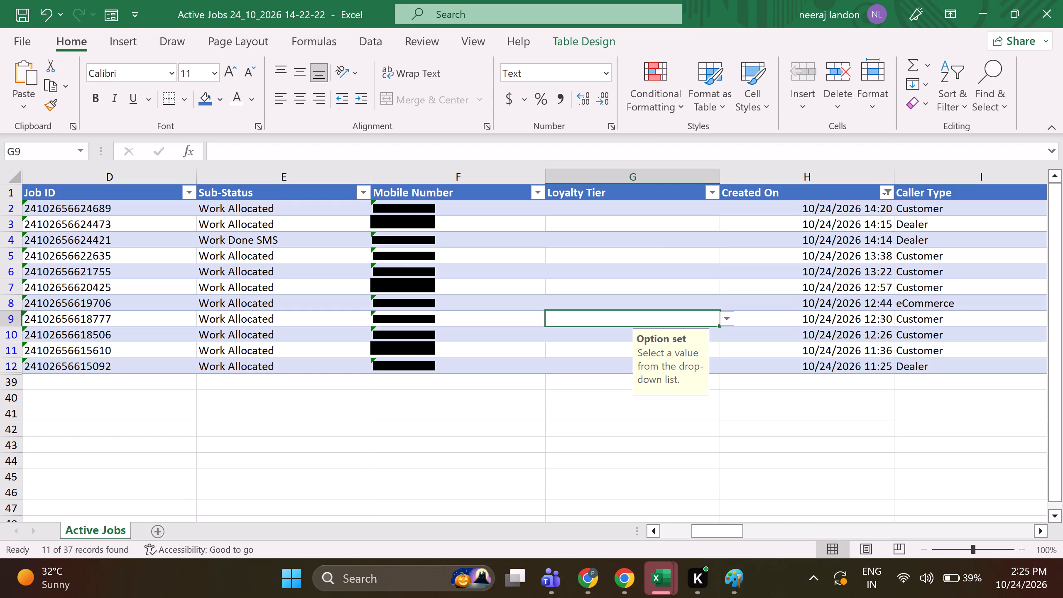
Turn off filtering on the Active Jobs table so all job rows are listed.
{"action": "left_click", "coordinate": [573, 189]}
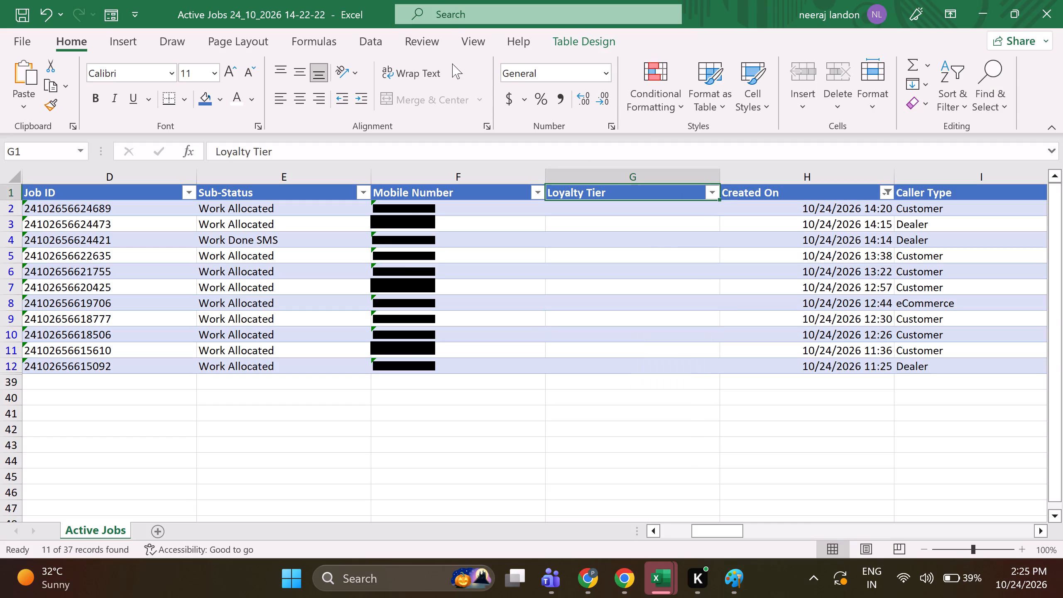
{"action": "left_click", "coordinate": [367, 40]}
{"action": "left_click", "coordinate": [524, 88]}
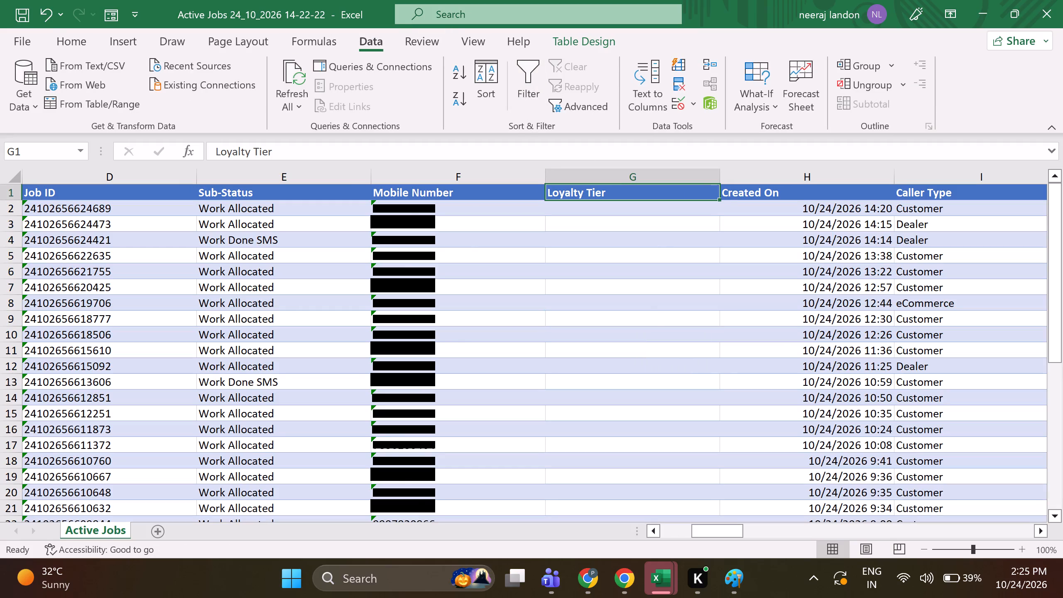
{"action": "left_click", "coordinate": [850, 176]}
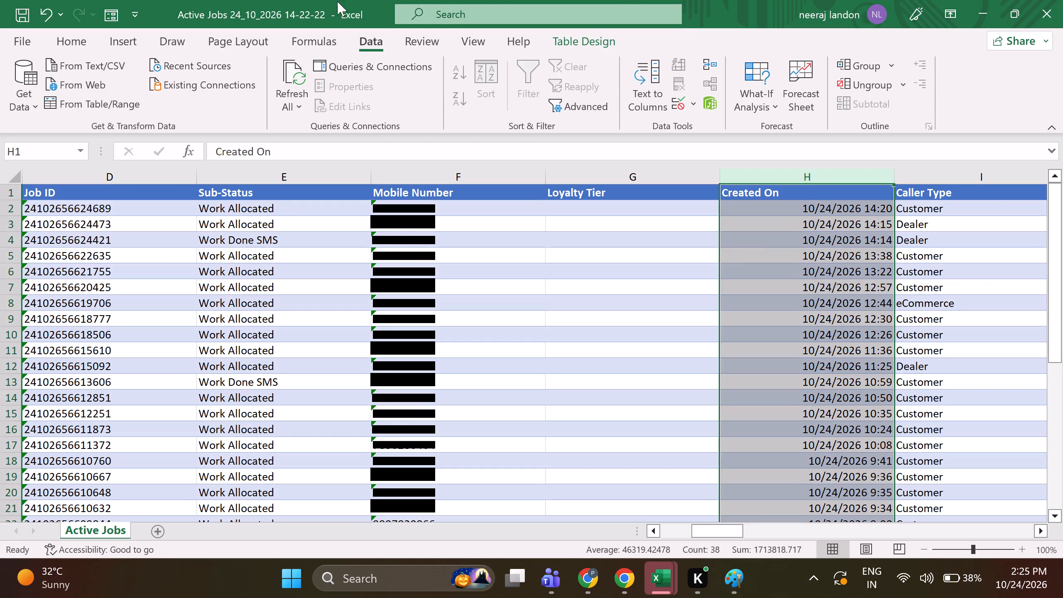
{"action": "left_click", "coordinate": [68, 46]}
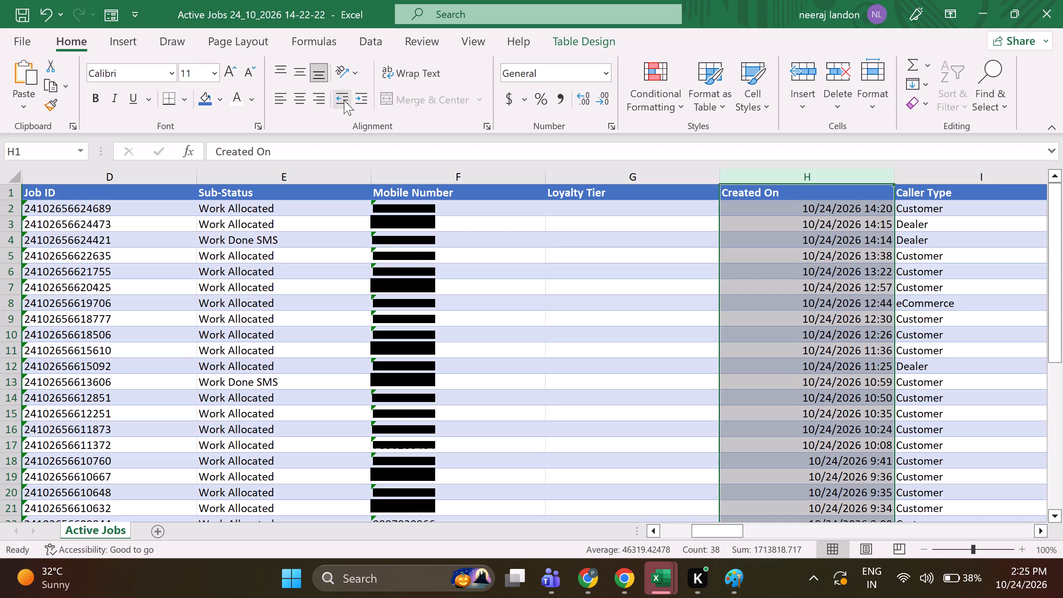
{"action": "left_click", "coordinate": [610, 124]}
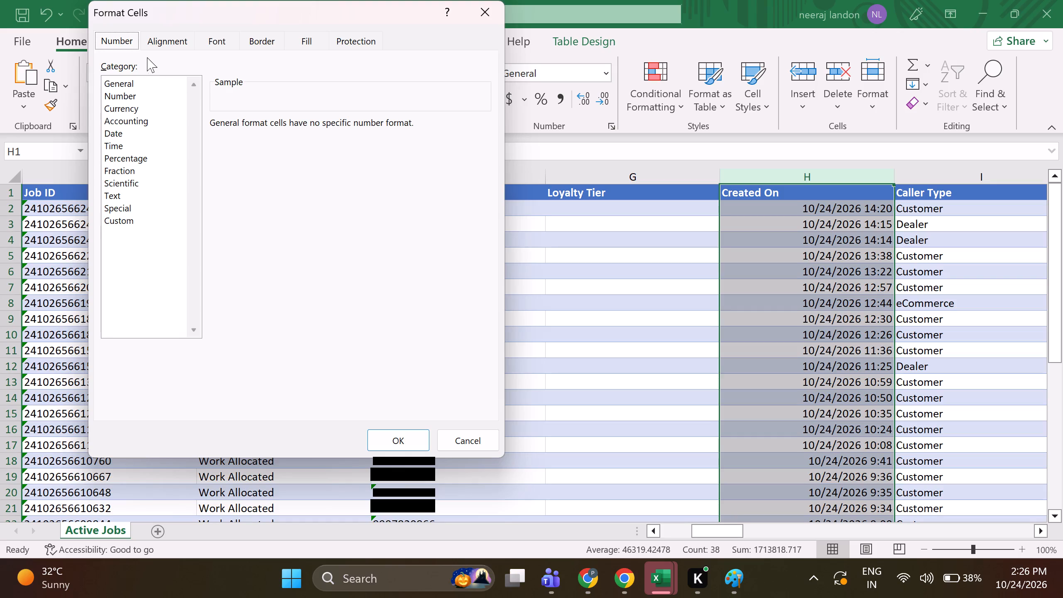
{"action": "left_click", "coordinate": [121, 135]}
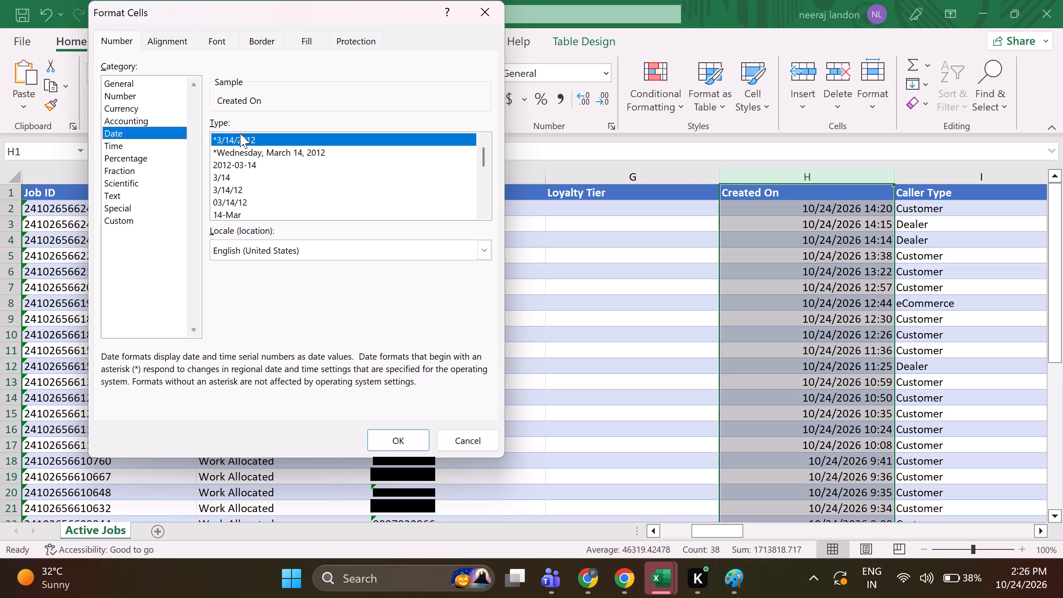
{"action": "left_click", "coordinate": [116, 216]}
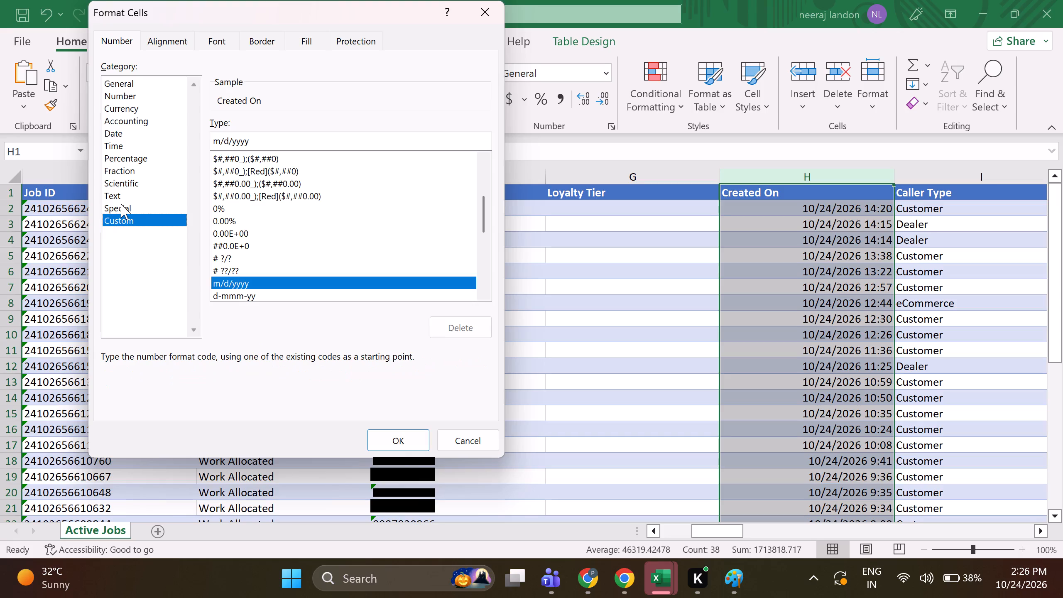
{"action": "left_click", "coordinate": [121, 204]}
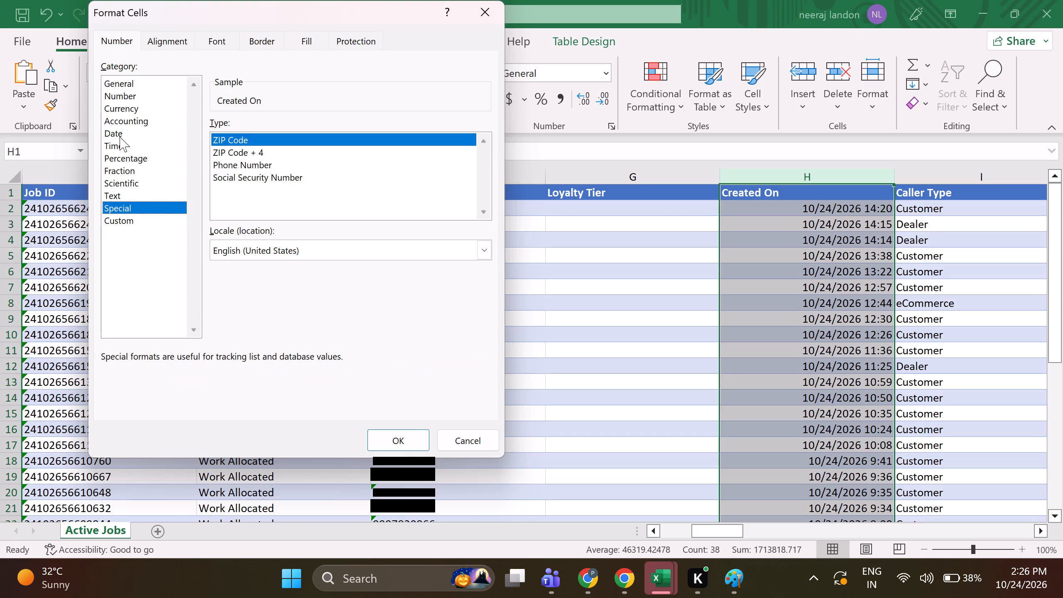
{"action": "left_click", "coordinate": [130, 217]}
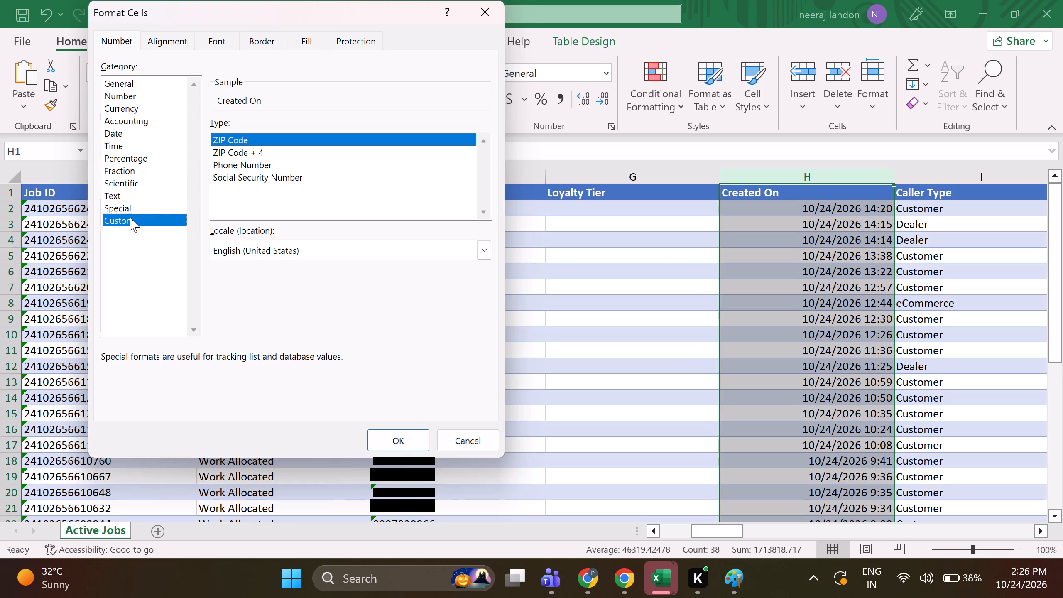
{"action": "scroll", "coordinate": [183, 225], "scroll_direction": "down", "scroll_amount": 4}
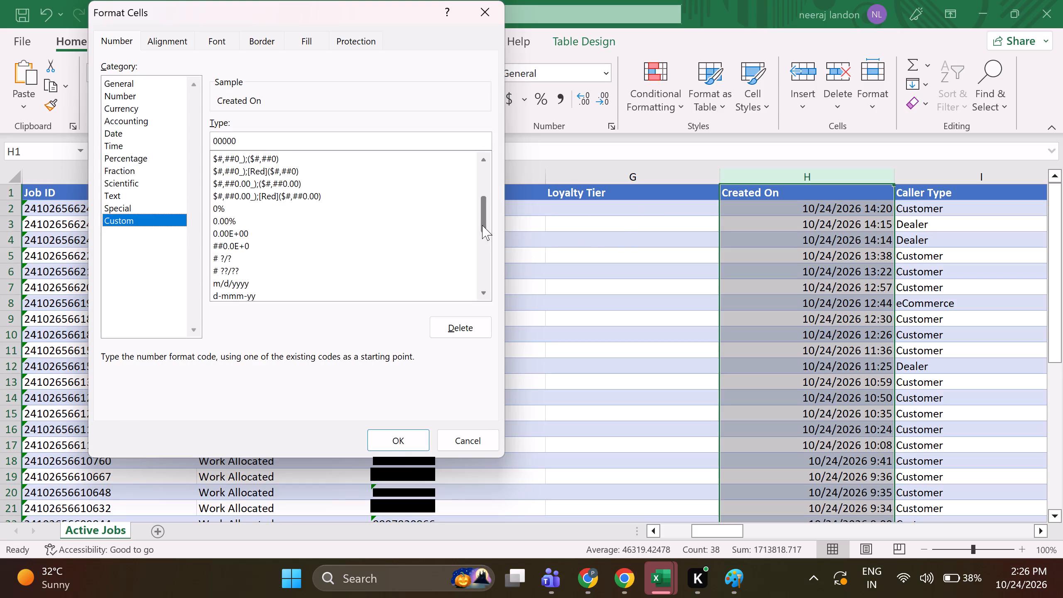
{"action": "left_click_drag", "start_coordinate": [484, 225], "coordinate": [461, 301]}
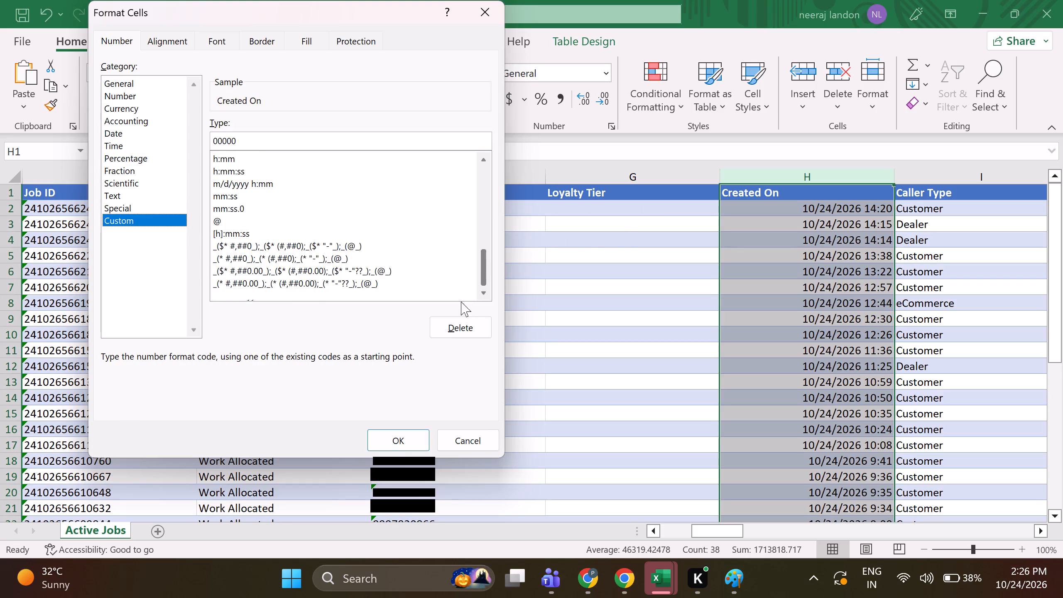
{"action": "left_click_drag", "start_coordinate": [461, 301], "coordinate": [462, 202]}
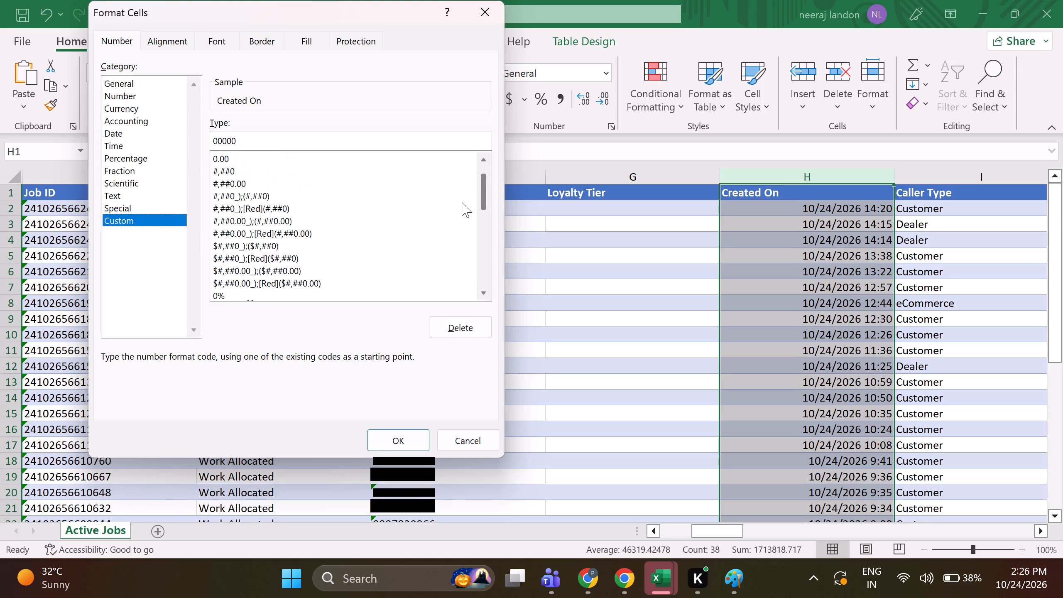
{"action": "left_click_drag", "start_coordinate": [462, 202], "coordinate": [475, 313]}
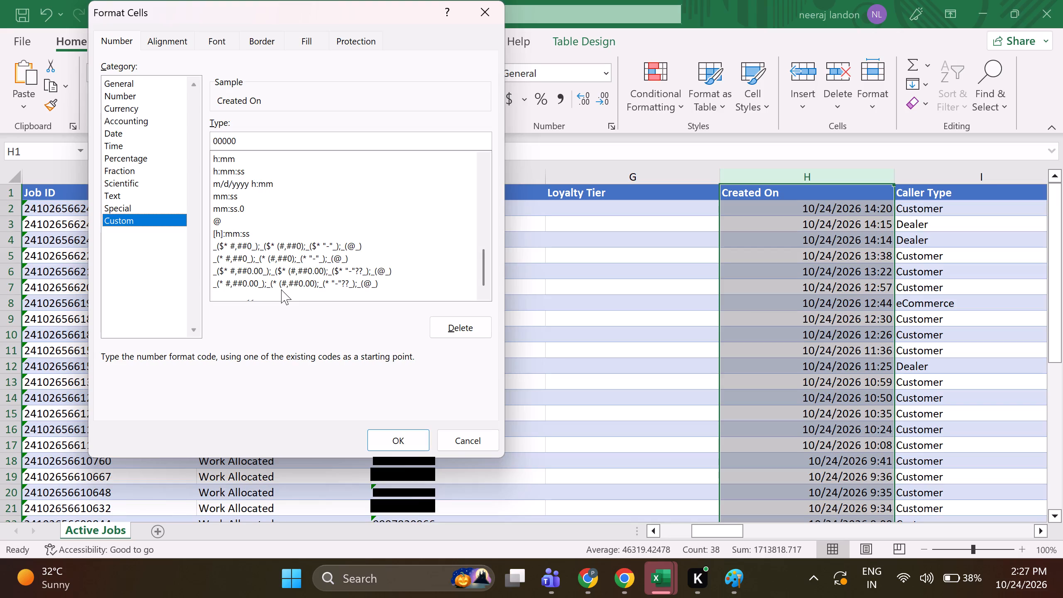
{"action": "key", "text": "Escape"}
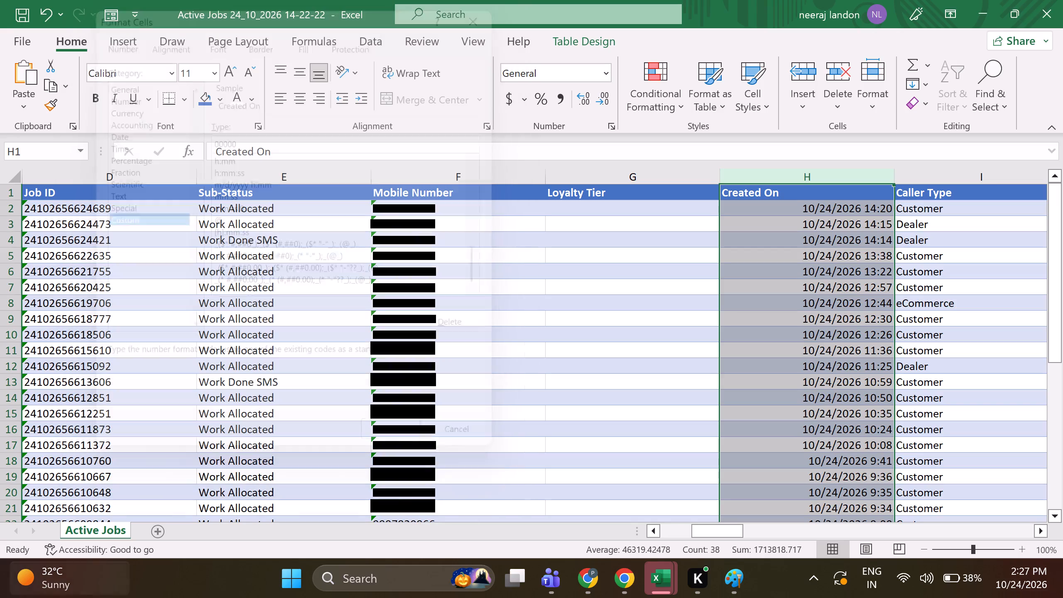
Insert a blank column between Created On and Caller Type in the Active Jobs table.
{"action": "right_click", "coordinate": [948, 174]}
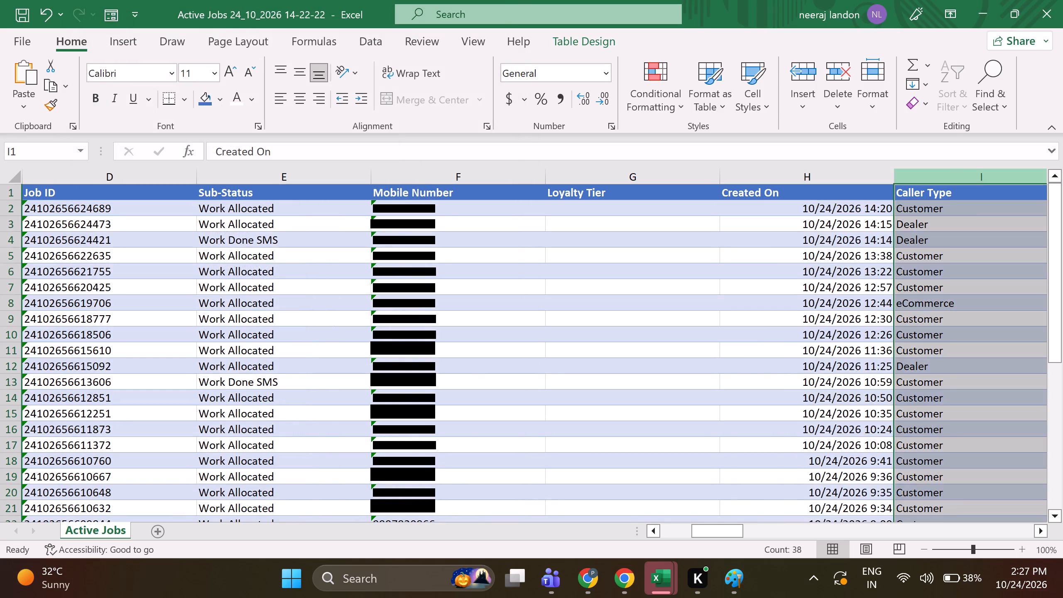
{"action": "left_click", "coordinate": [816, 349]}
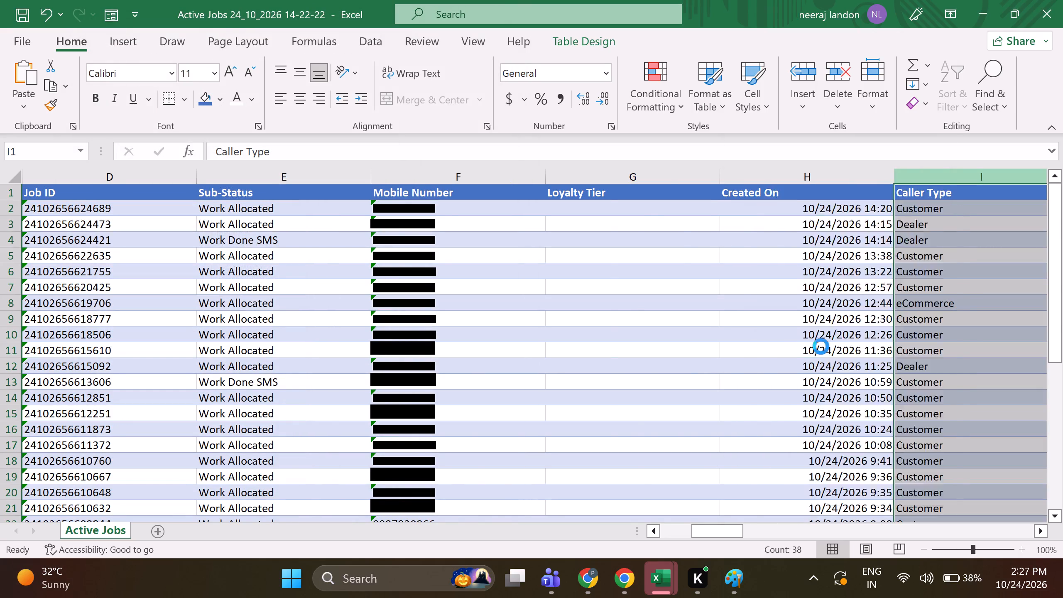
Fill the new column beside Created On with the date part of each creation time using =INT([@[Created On]]).
{"action": "left_click", "coordinate": [466, 203]}
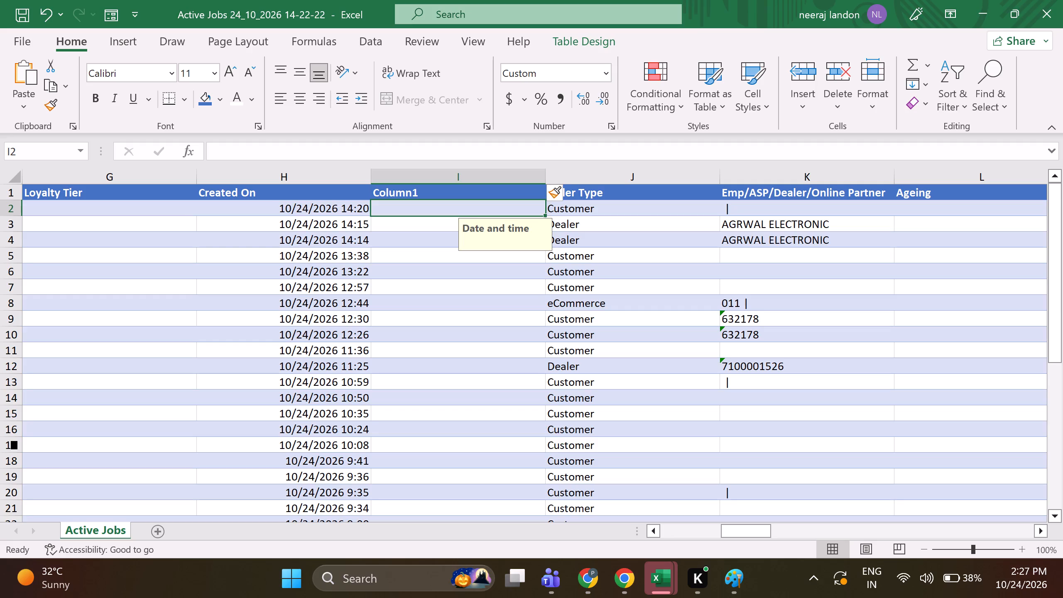
{"action": "key", "text": "equal"}
{"action": "key", "text": "i"}
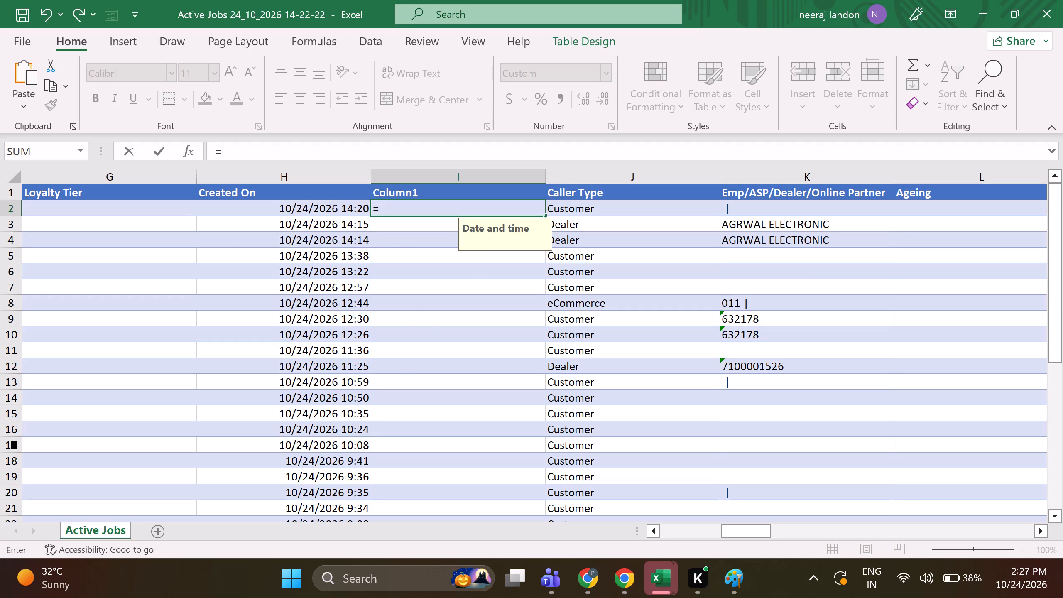
{"action": "type", "text": "NT"}
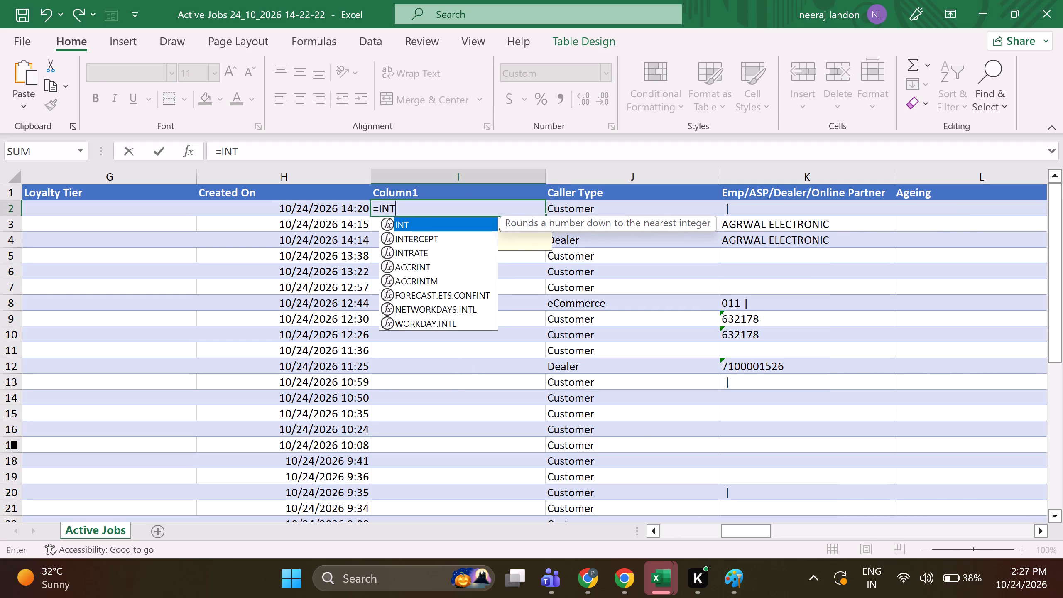
{"action": "key", "text": "shift+parenleft"}
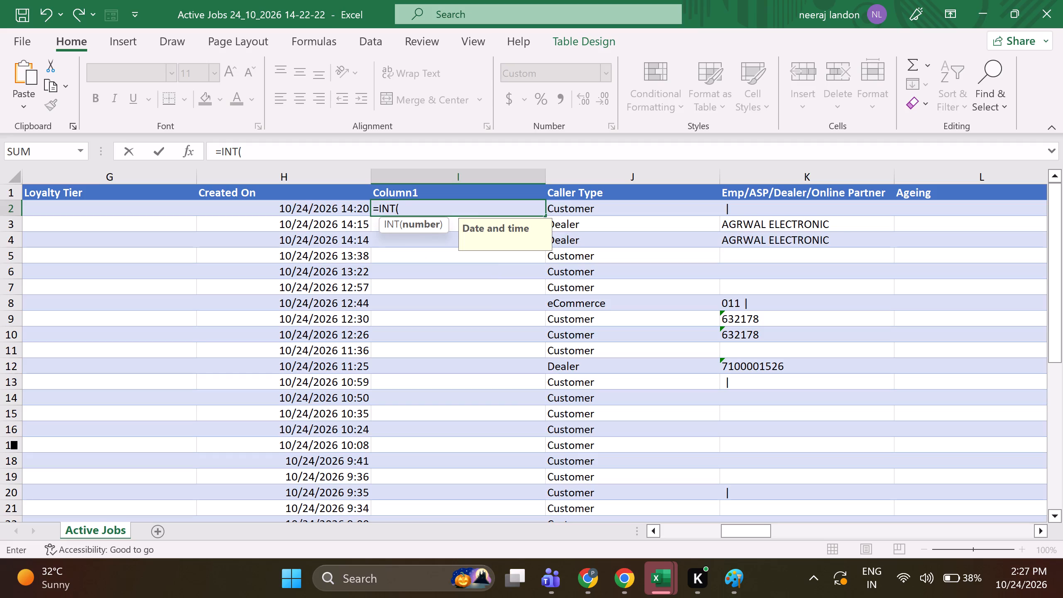
{"action": "key", "text": "Left"}
{"action": "key", "text": "Left"}
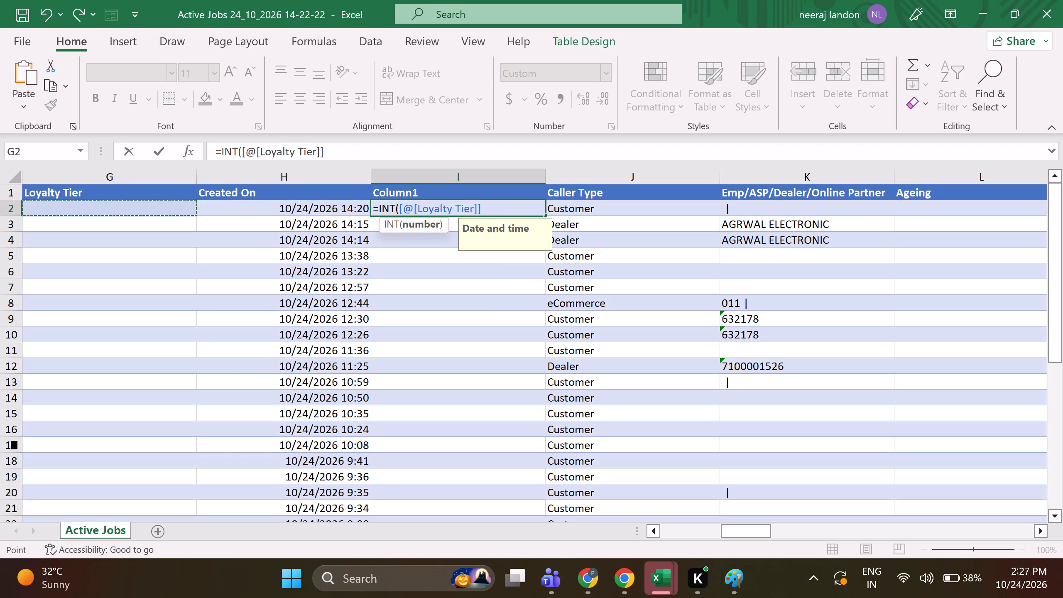
{"action": "key", "text": "Right"}
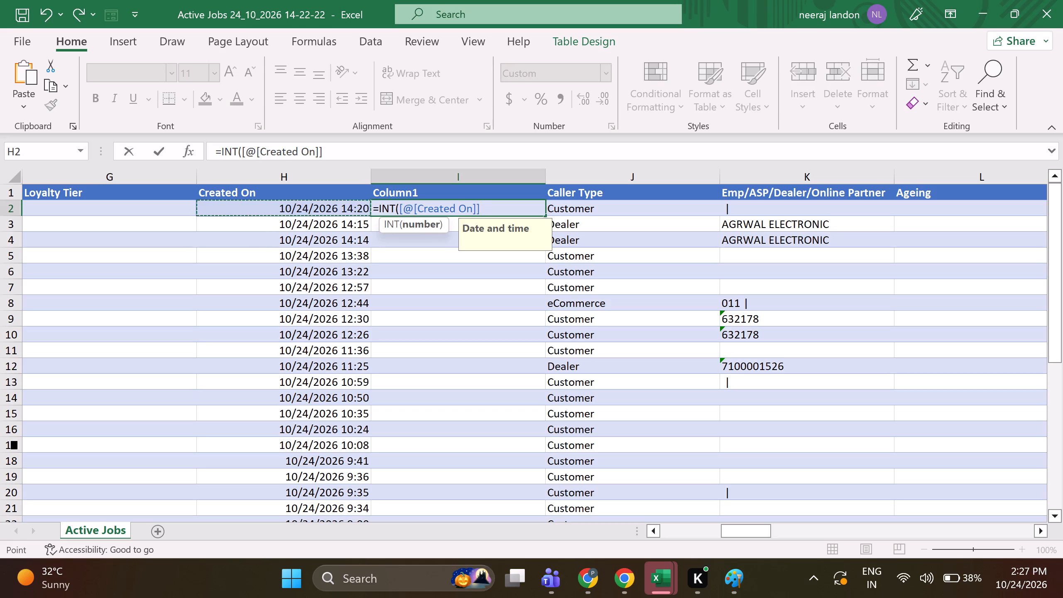
{"action": "key", "text": "shift+parenright"}
{"action": "key", "text": "Return"}
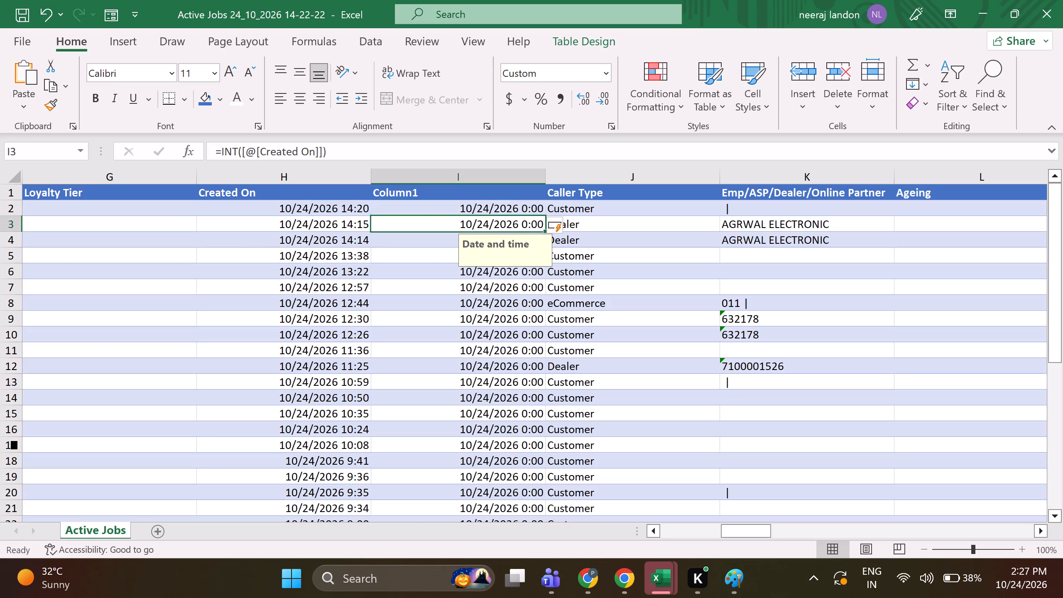
{"action": "key", "text": "Up"}
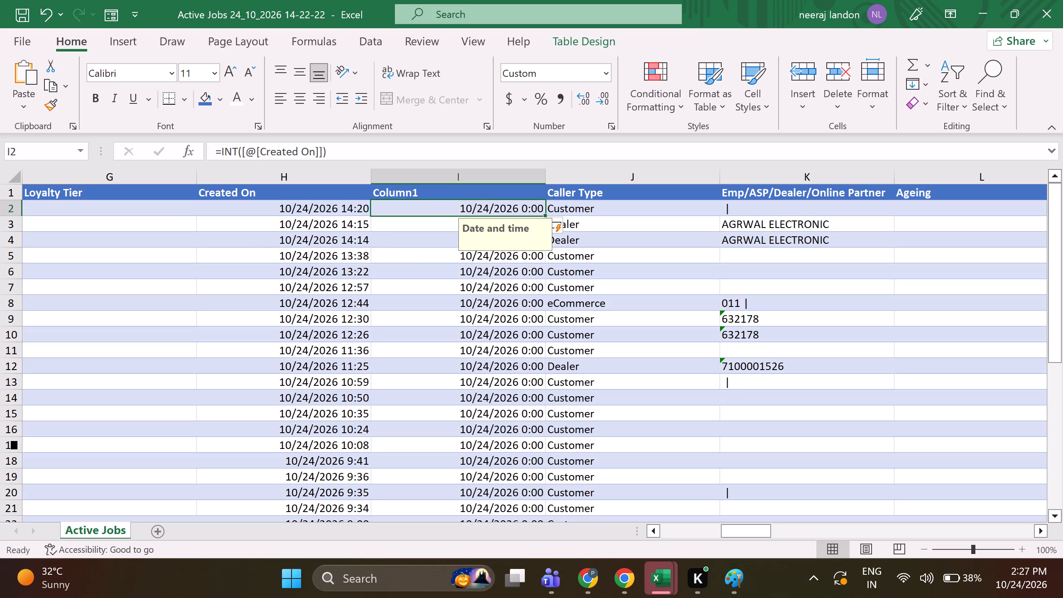
{"action": "key", "text": "Down"}
{"action": "key", "text": "Down"}
{"action": "key", "text": "Down"}
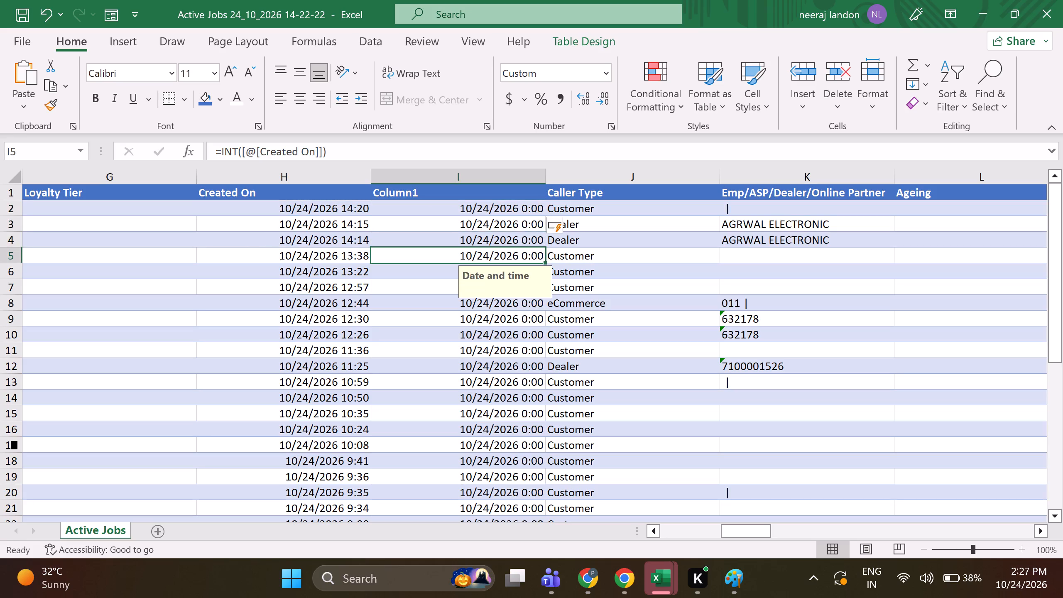
{"action": "key", "text": "Up"}
{"action": "key", "text": "Up"}
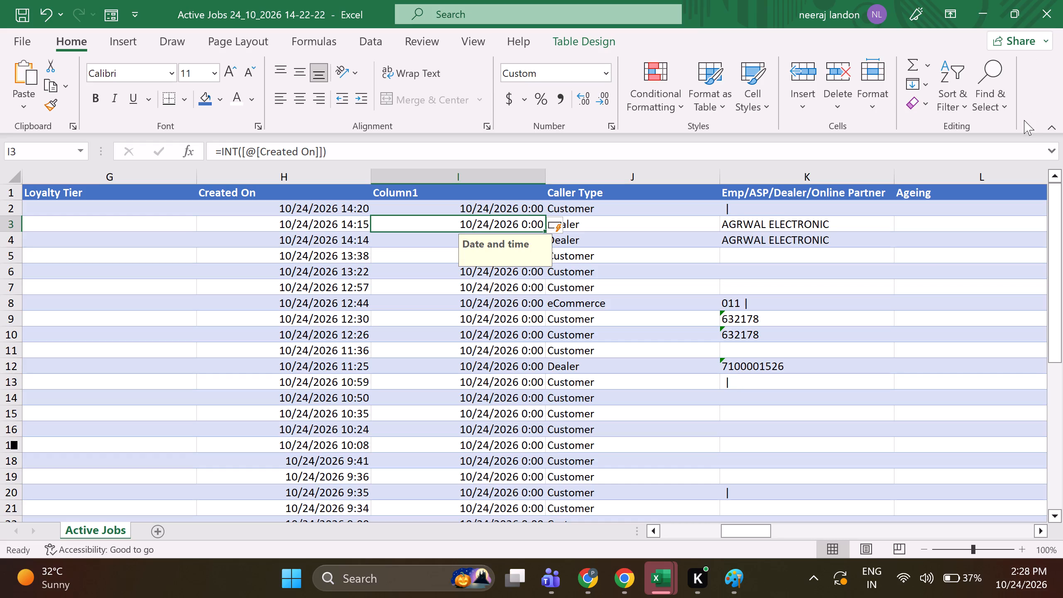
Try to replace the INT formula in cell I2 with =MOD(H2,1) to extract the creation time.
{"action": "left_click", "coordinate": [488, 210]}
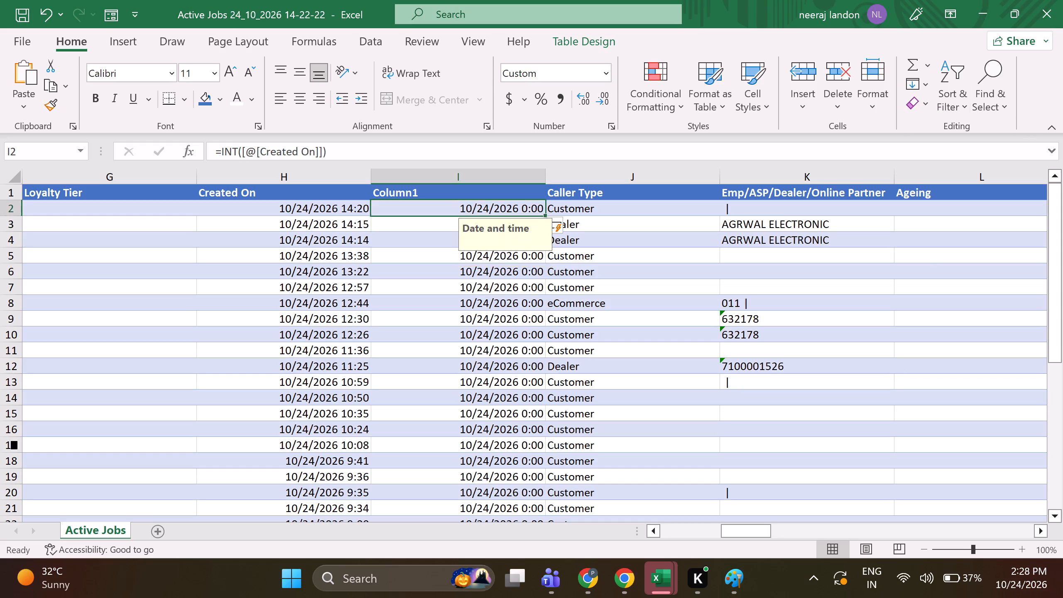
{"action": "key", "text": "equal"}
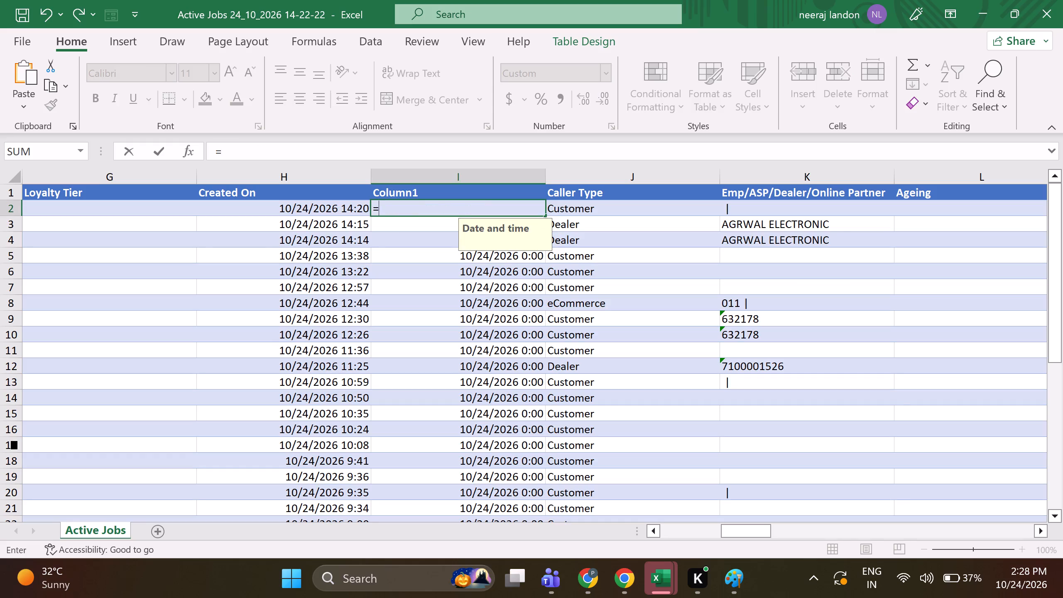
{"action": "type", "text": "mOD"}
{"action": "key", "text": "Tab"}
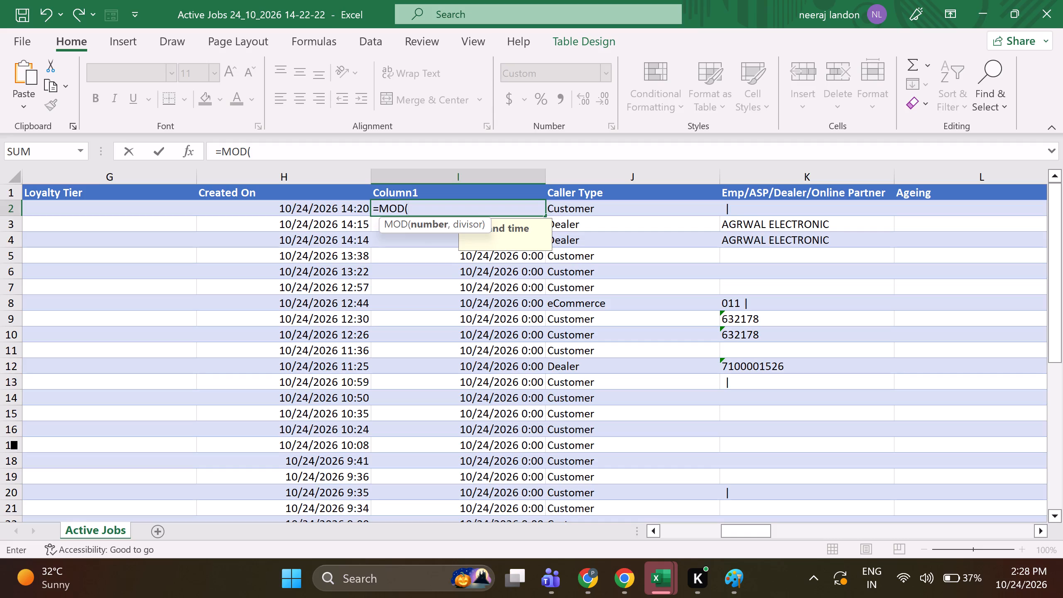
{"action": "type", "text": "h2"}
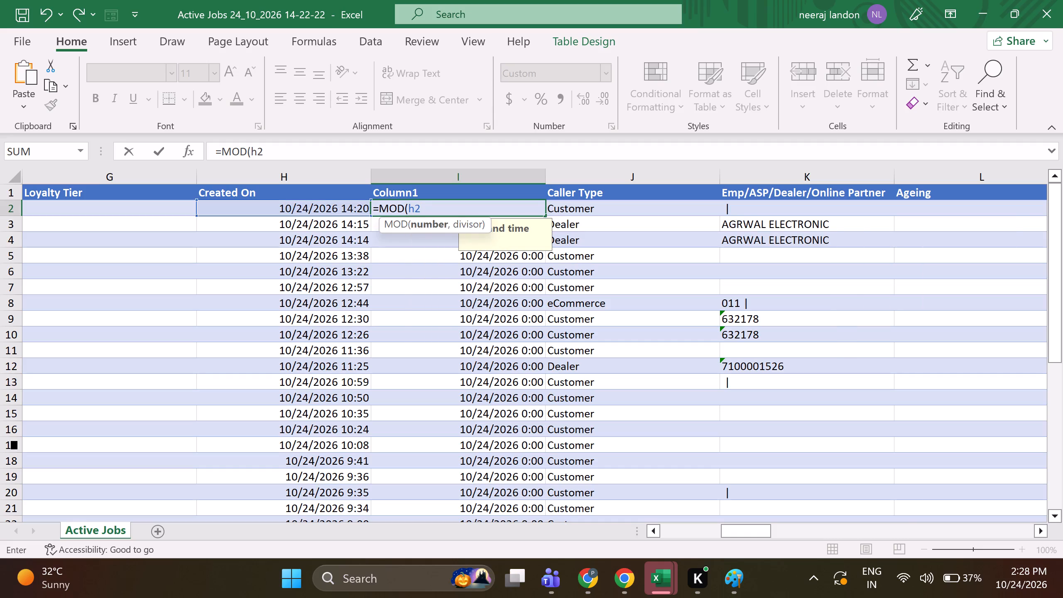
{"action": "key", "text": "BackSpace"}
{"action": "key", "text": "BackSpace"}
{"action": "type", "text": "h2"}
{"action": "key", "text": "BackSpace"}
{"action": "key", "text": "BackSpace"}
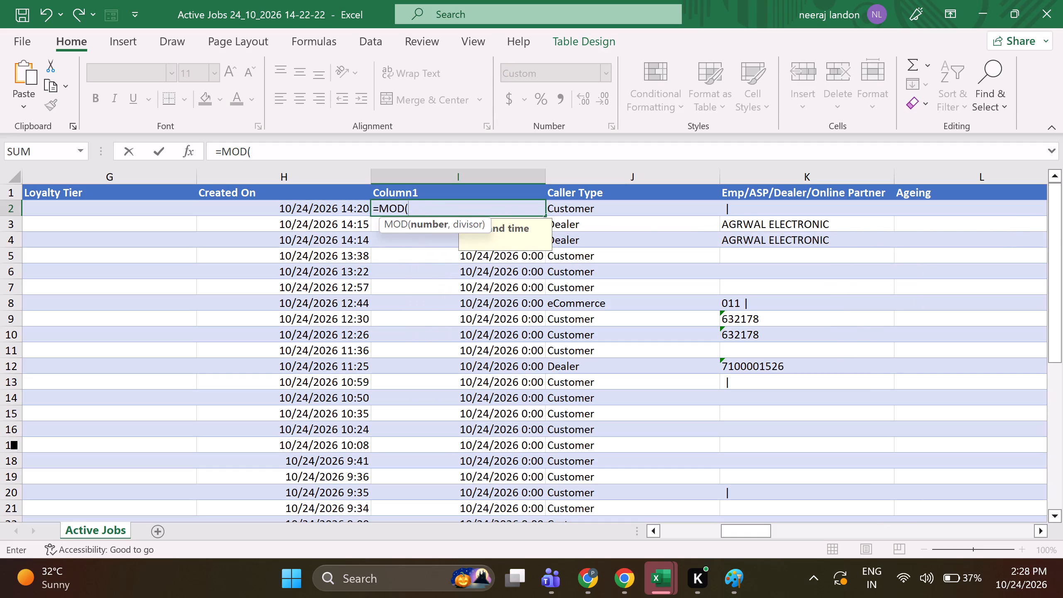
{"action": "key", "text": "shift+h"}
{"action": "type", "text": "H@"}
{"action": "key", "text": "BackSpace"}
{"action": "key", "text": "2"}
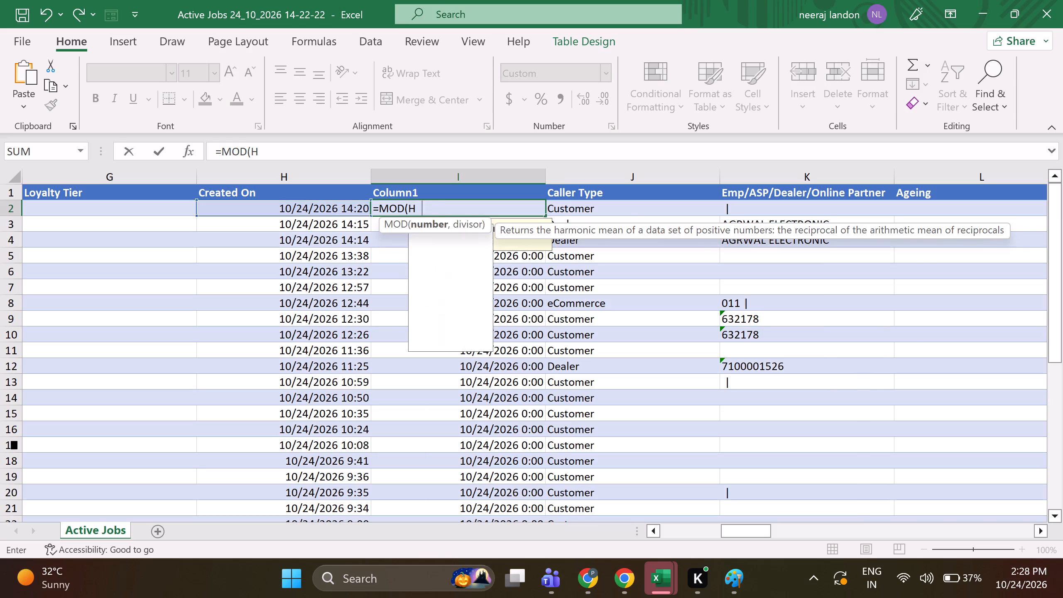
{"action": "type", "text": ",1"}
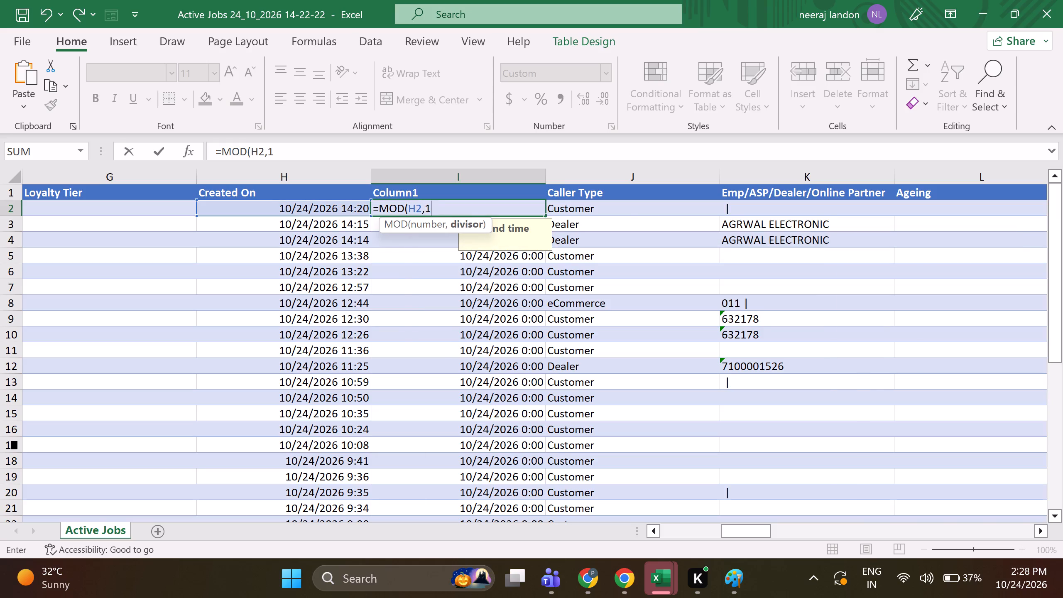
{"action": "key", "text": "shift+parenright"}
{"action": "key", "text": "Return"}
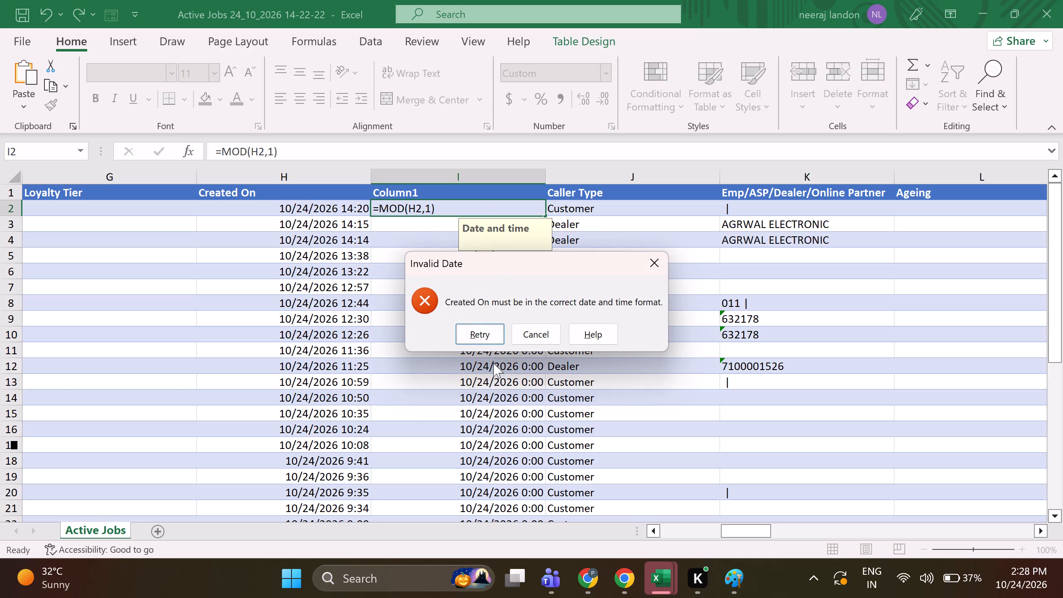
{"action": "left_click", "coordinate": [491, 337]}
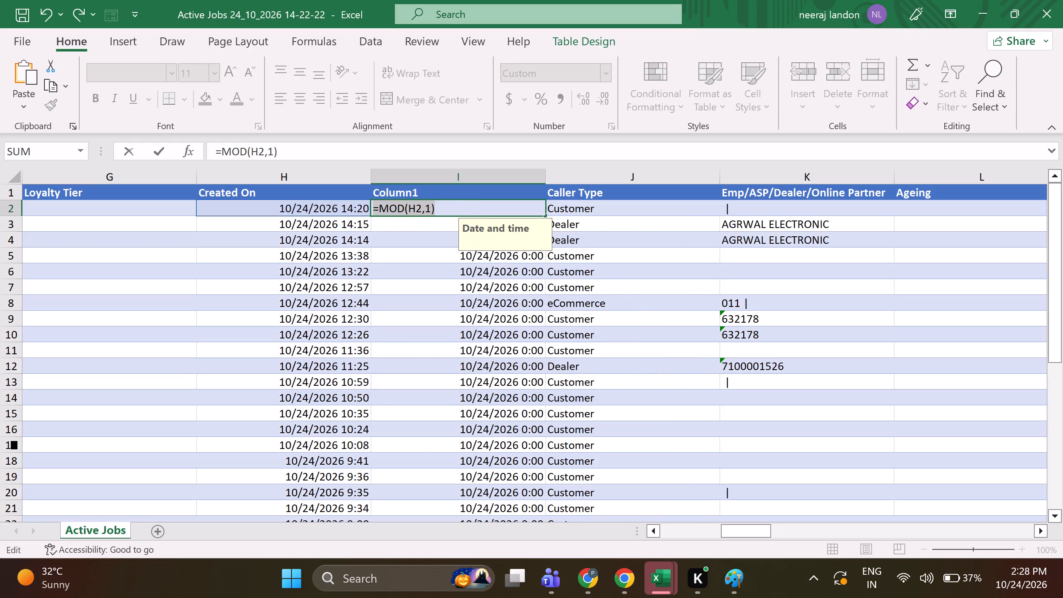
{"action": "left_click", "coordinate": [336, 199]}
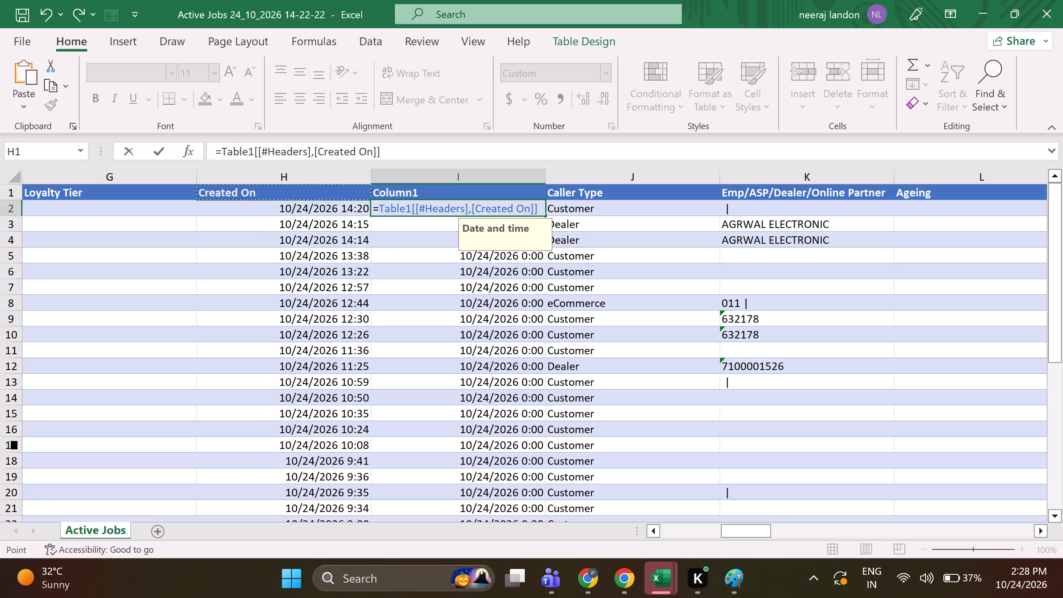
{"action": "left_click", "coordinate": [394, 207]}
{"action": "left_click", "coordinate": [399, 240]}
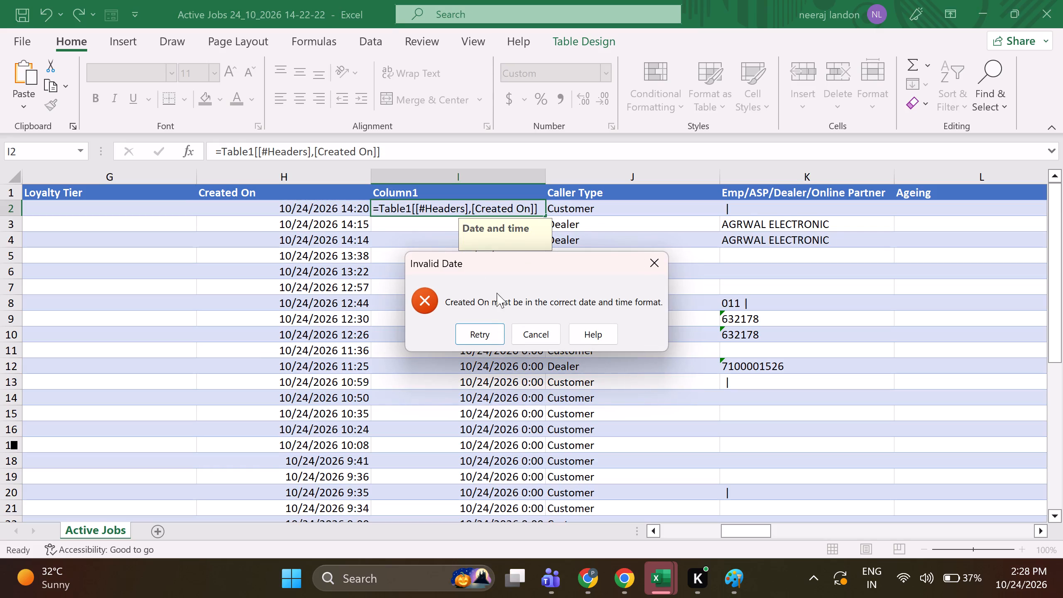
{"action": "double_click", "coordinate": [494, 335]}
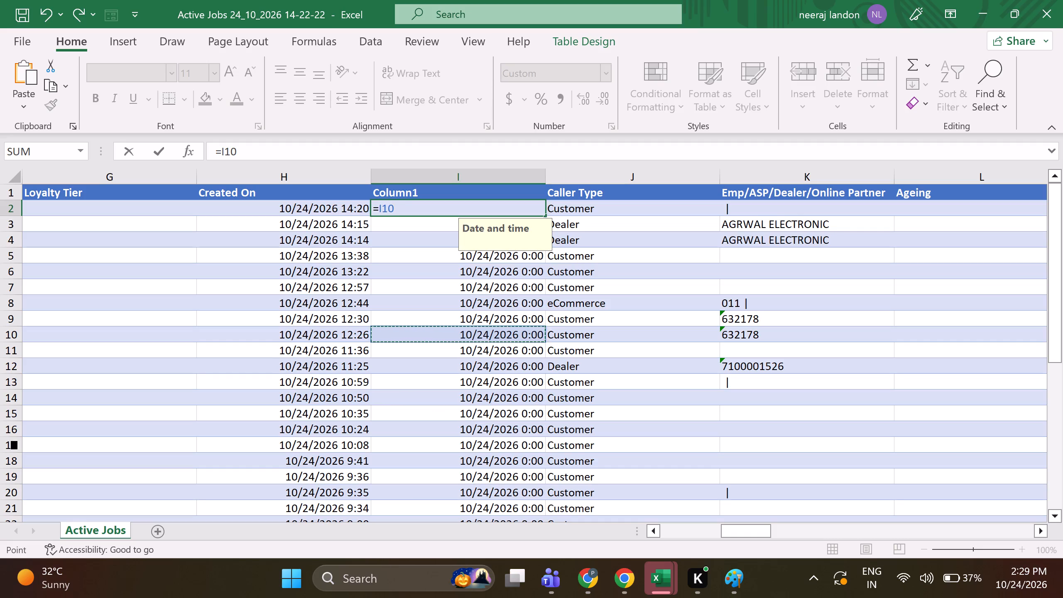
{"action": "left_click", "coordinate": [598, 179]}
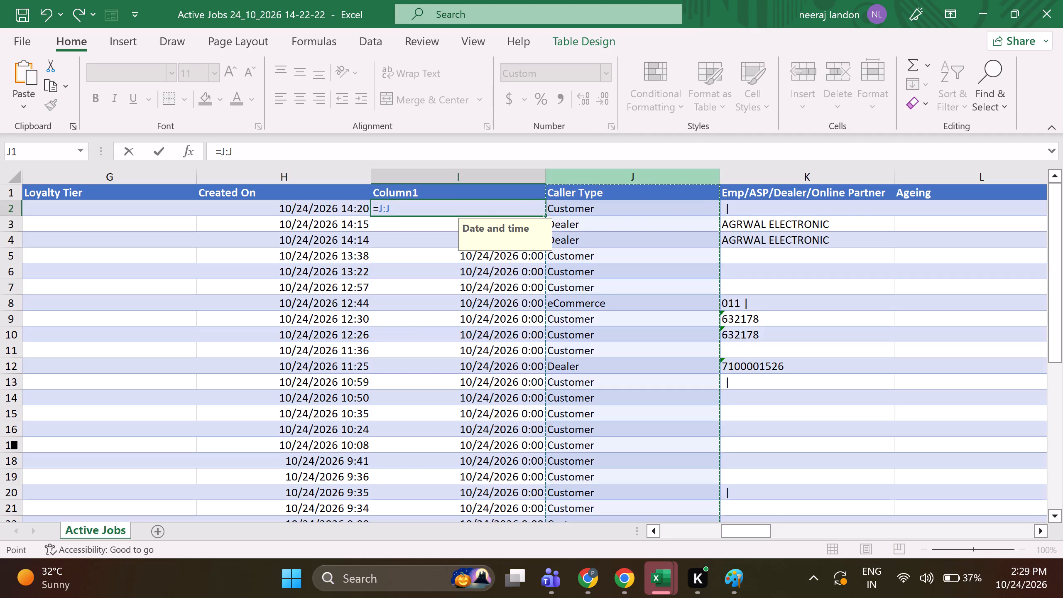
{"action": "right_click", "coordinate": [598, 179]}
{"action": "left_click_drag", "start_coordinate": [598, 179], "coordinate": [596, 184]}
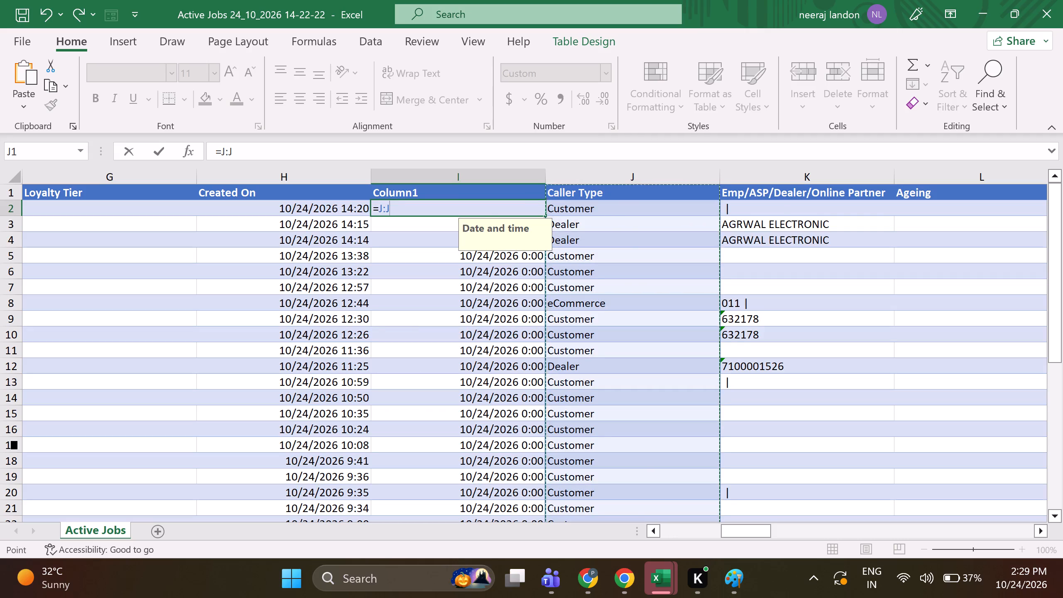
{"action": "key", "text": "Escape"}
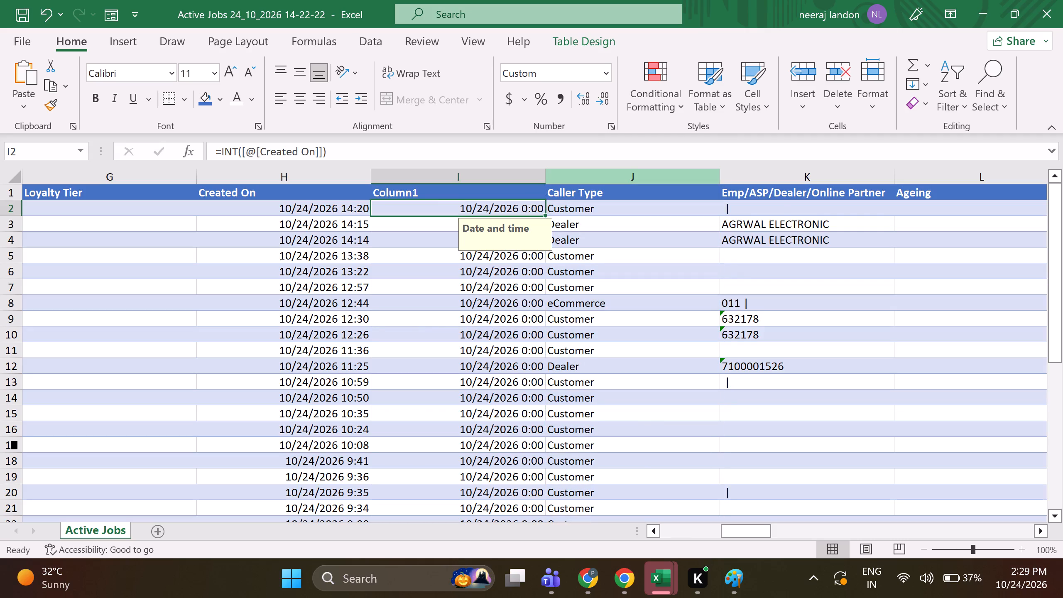
Insert a second blank column between the INT date column and Caller Type.
{"action": "left_click", "coordinate": [569, 174]}
{"action": "right_click", "coordinate": [569, 174]}
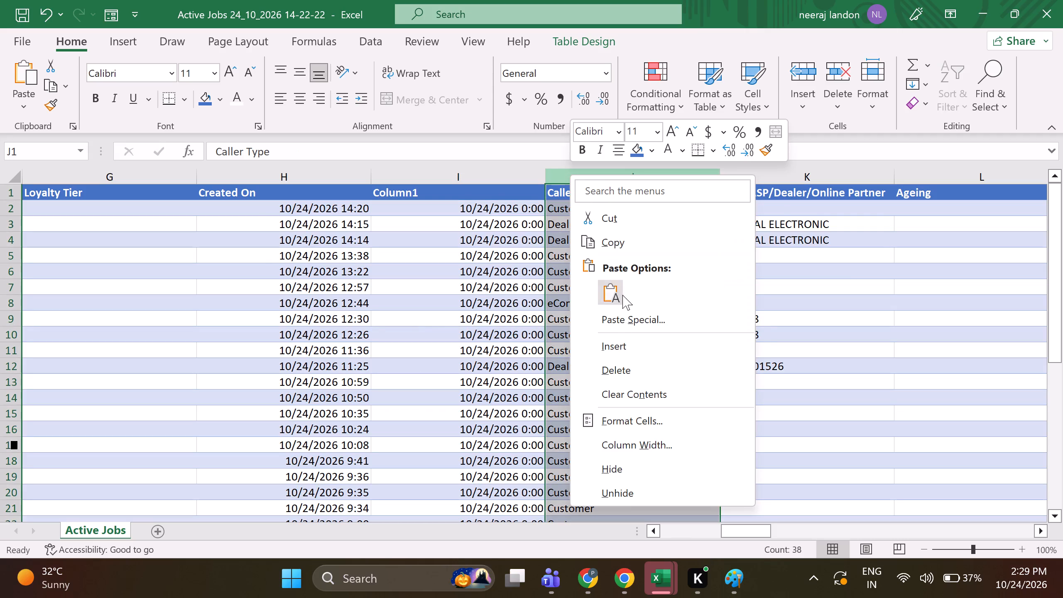
{"action": "left_click", "coordinate": [623, 343]}
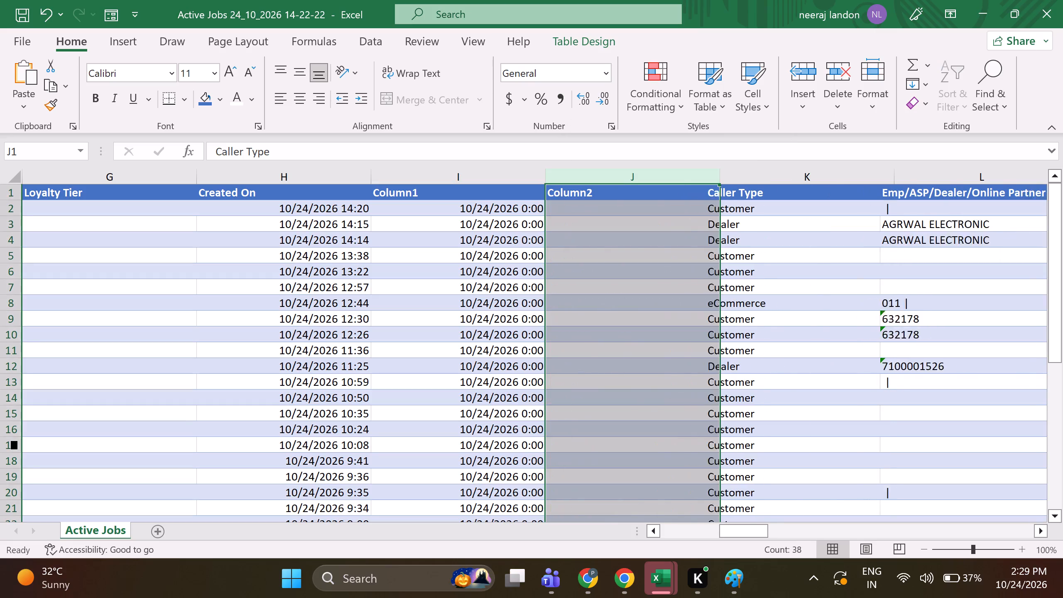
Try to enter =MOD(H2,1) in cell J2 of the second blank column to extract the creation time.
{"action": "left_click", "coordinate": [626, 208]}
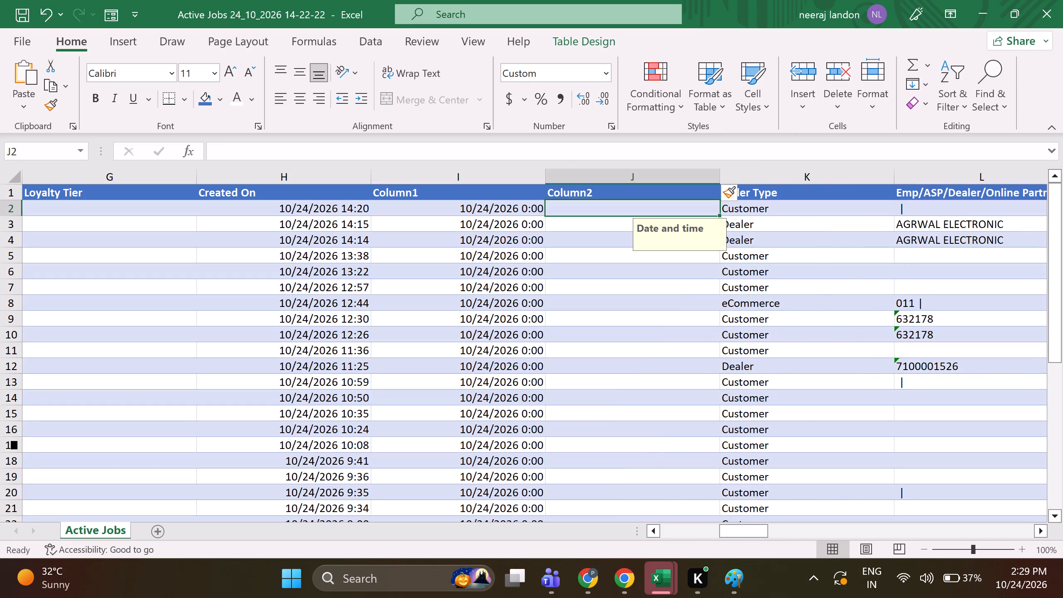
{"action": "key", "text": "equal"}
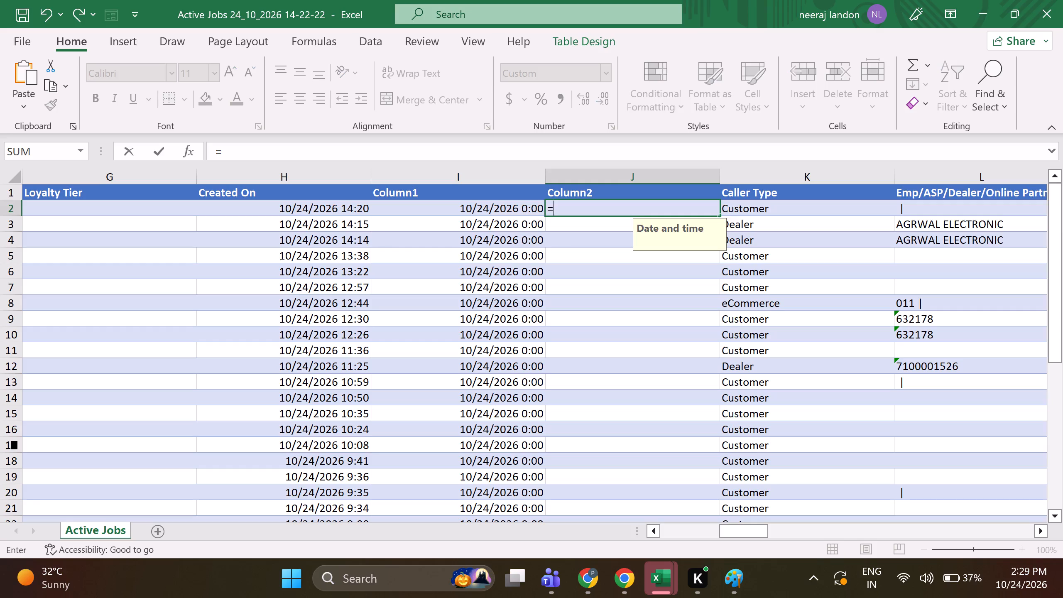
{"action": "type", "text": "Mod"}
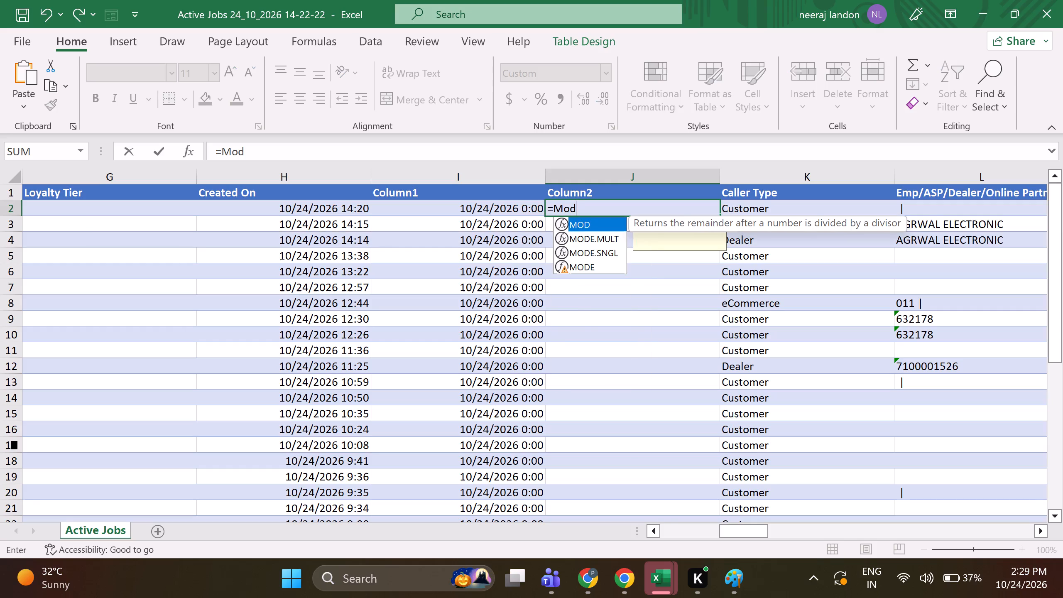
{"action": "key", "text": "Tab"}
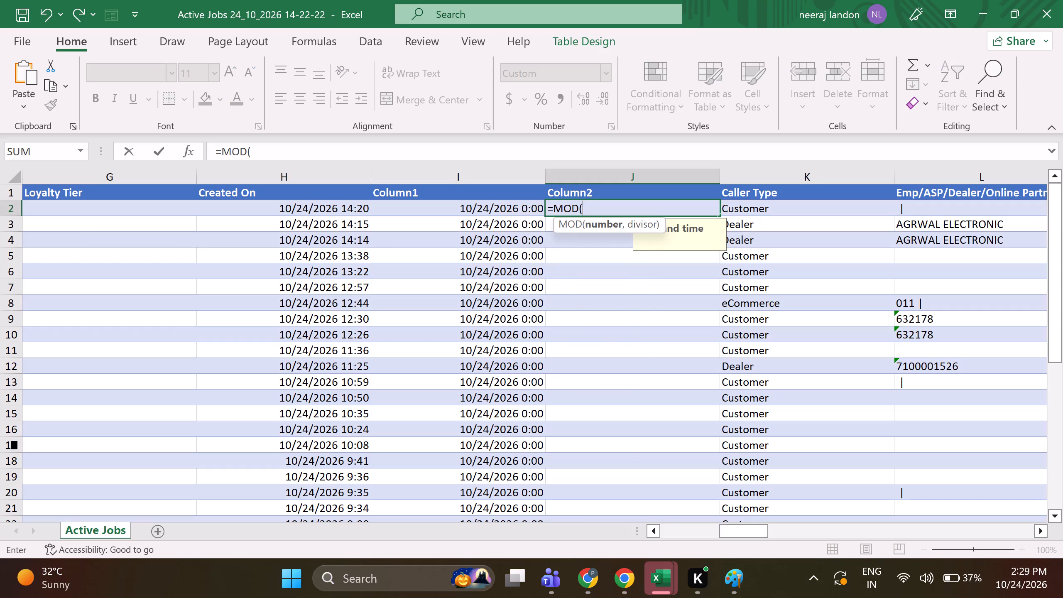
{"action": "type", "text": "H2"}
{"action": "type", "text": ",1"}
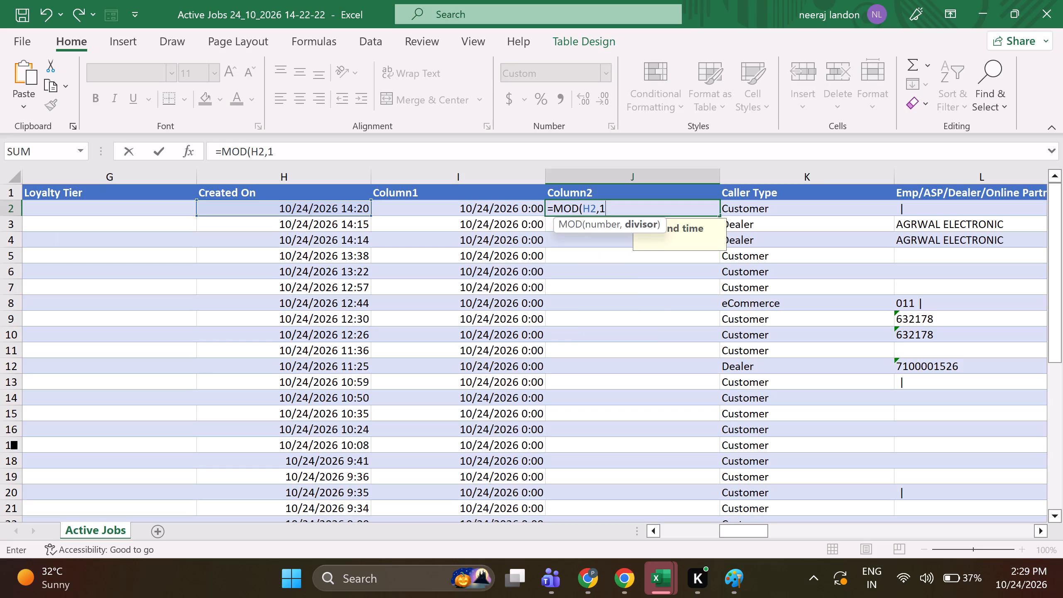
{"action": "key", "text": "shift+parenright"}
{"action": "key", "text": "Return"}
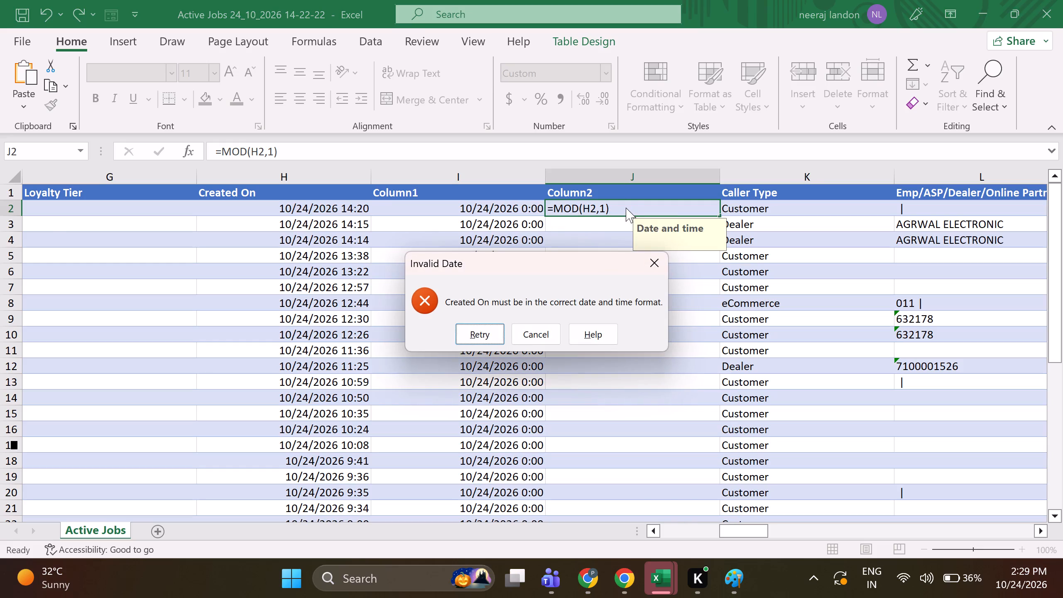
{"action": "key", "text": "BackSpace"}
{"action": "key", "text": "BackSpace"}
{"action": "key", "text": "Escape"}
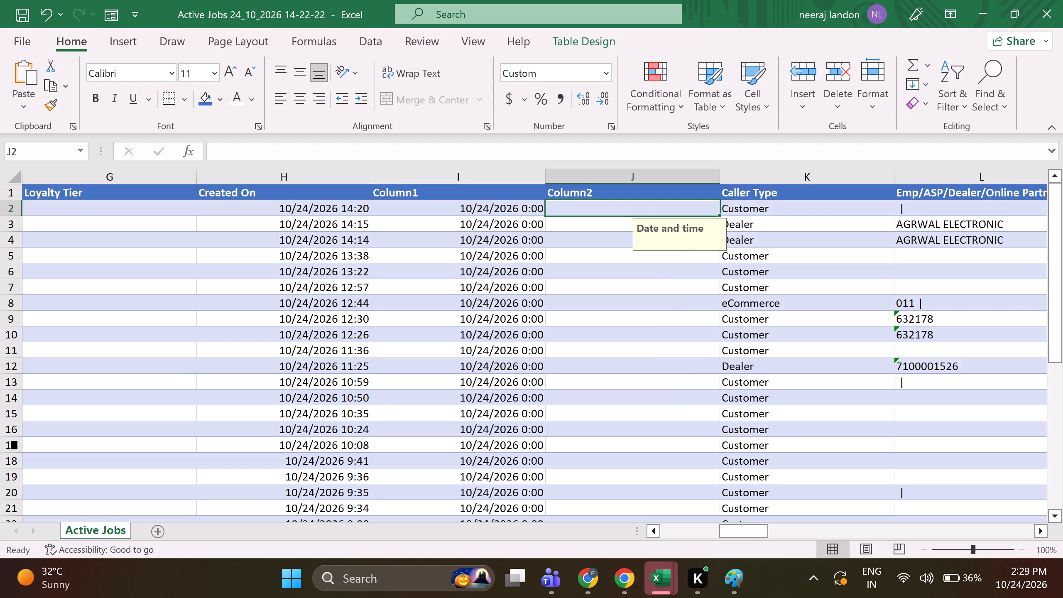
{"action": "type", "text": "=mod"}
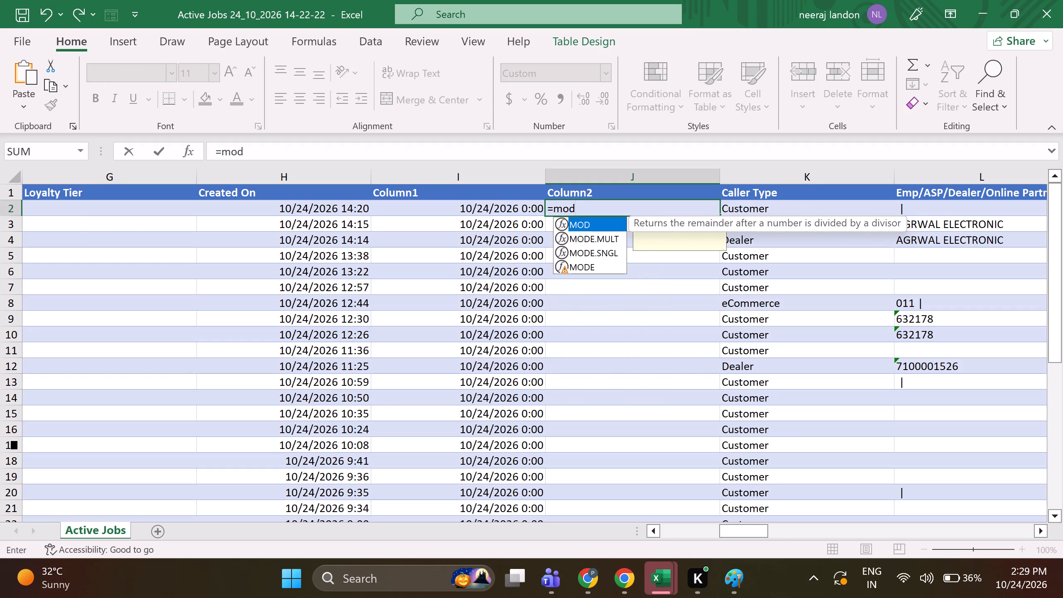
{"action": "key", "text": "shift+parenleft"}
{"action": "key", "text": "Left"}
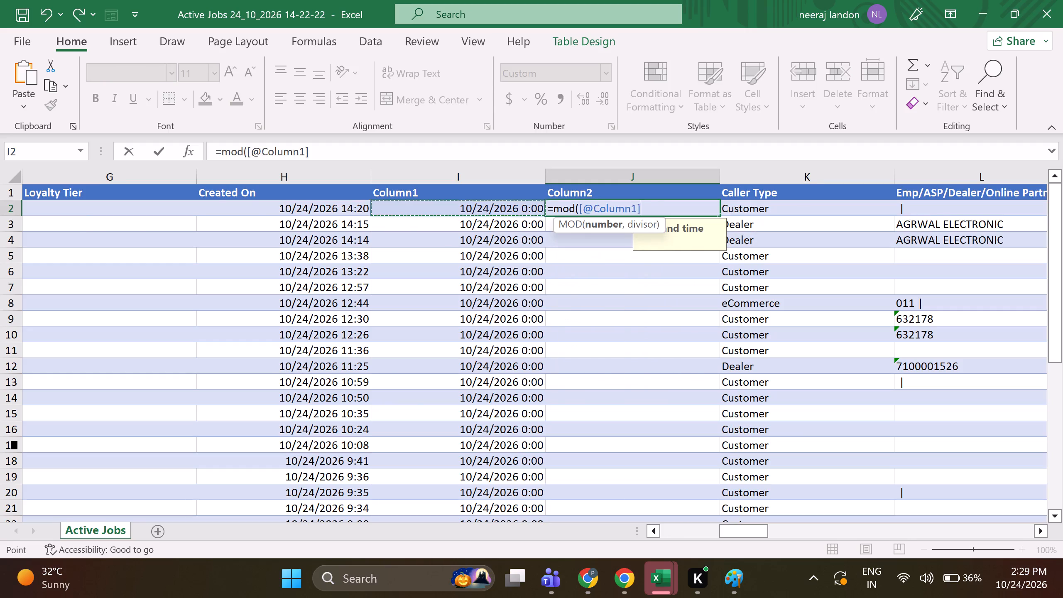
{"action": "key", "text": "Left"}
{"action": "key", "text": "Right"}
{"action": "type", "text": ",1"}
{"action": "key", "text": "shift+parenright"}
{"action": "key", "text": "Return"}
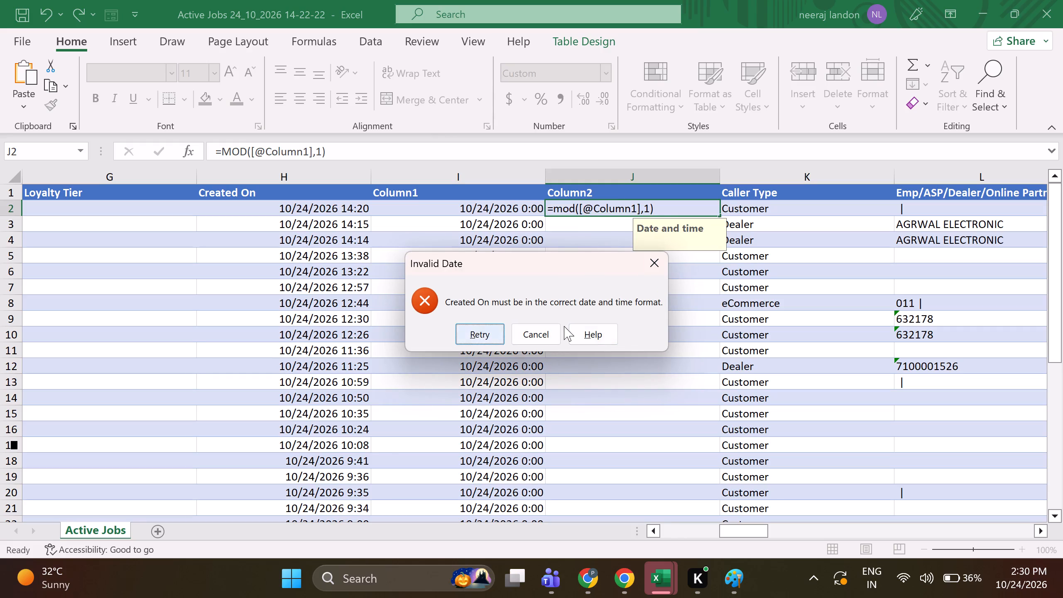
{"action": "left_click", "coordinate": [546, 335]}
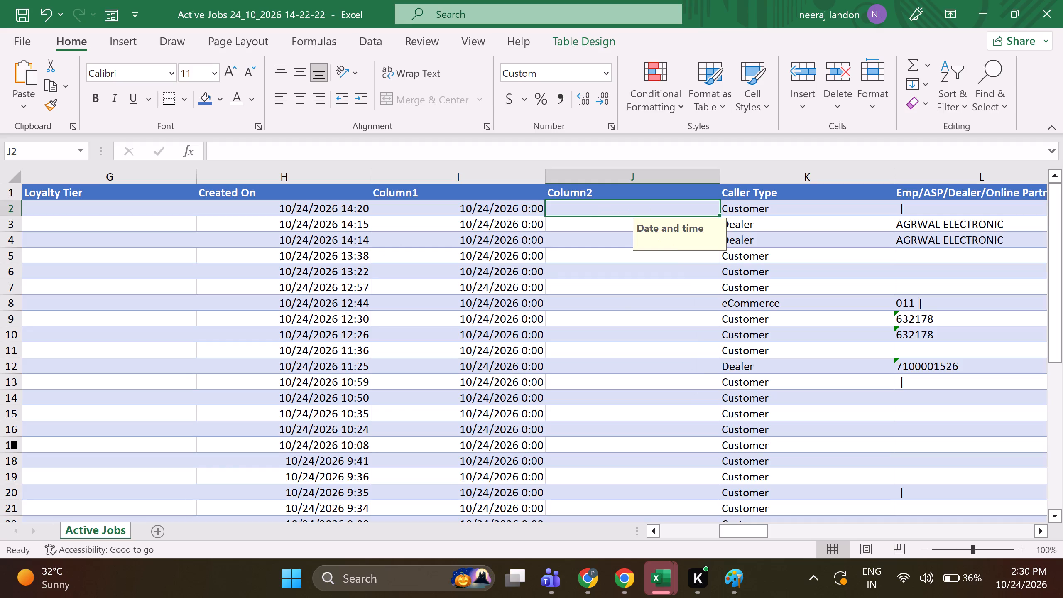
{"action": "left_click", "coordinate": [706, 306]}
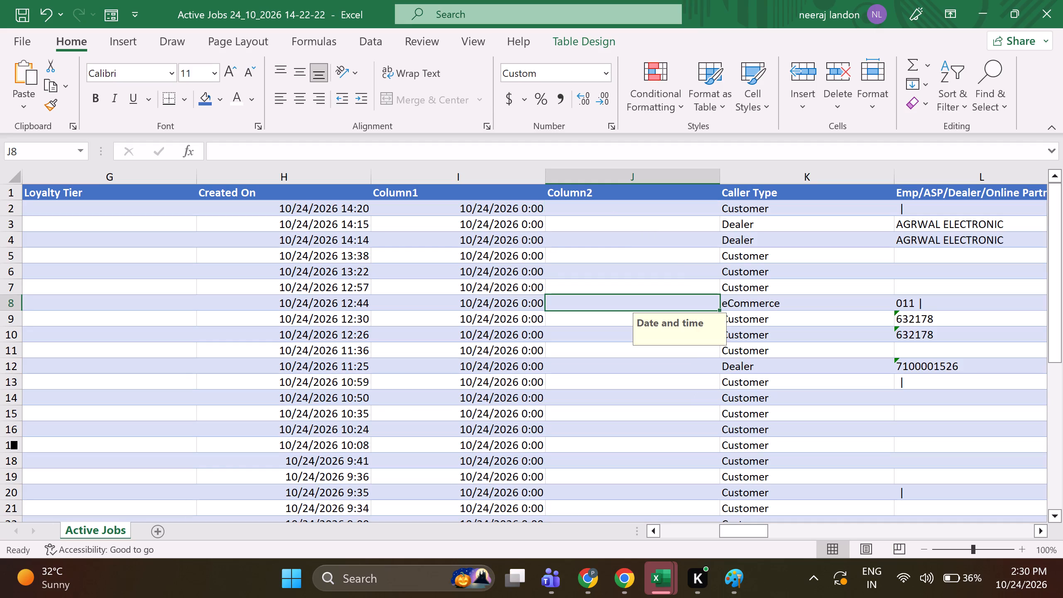
Copy all data rows of the Active Jobs table and create a new blank workbook, leaving cell A1 empty.
{"action": "left_click", "coordinate": [230, 245]}
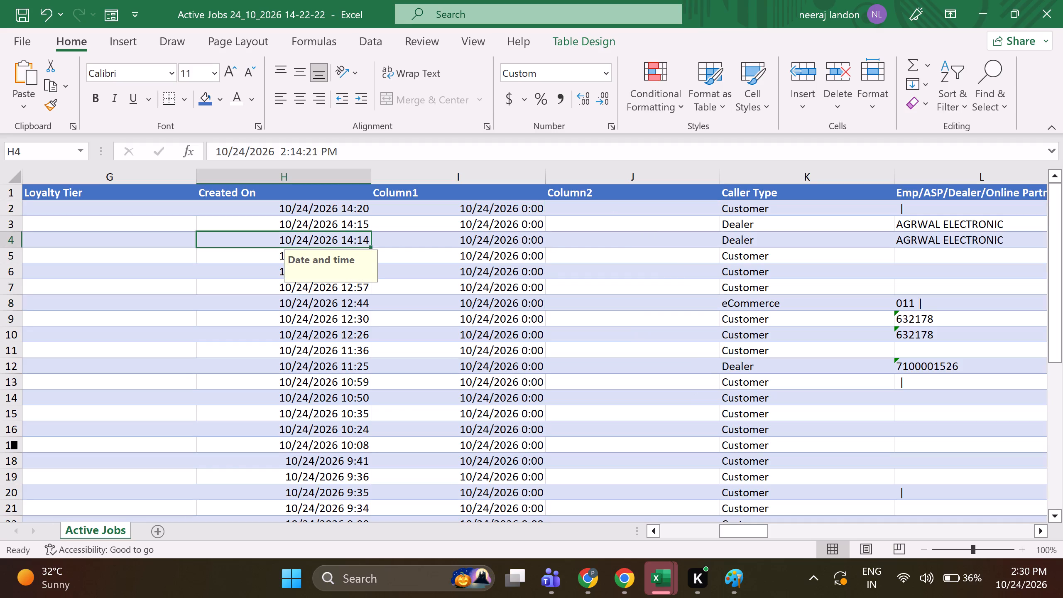
{"action": "key", "text": "ctrl+a"}
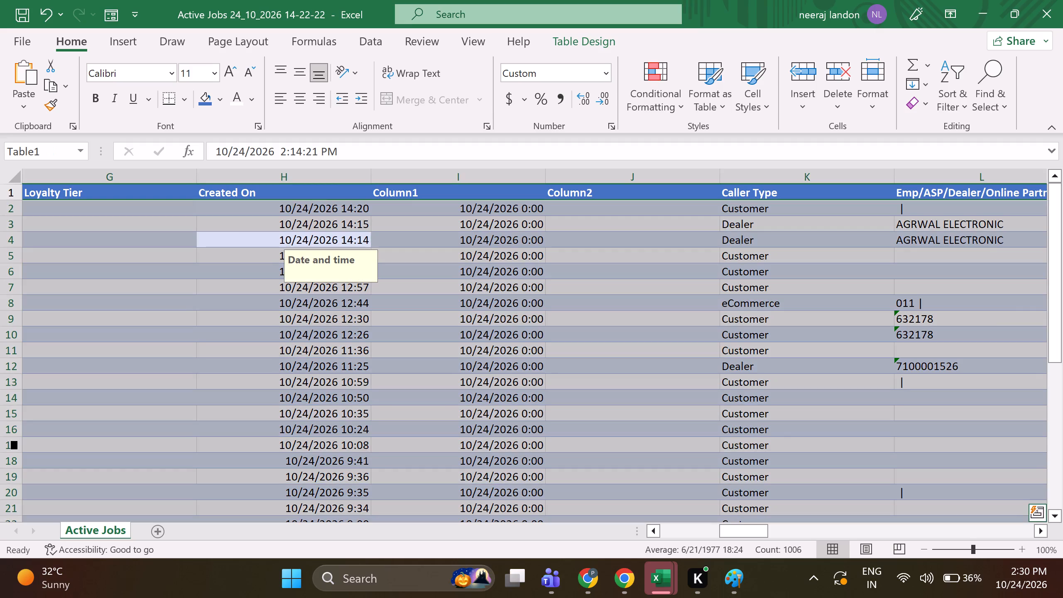
{"action": "key", "text": "ctrl+c"}
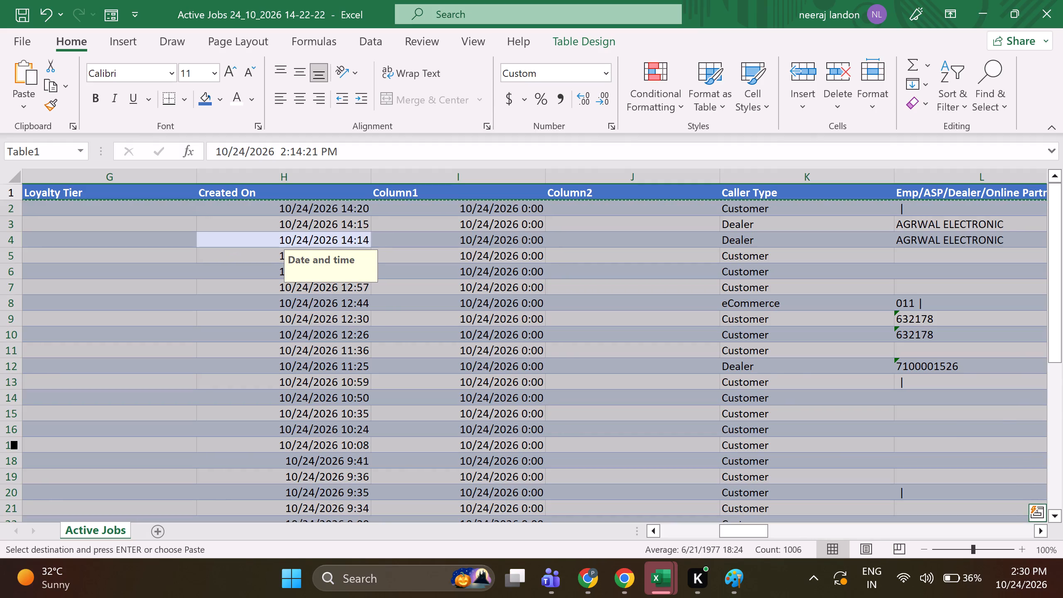
{"action": "key", "text": "ctrl+n"}
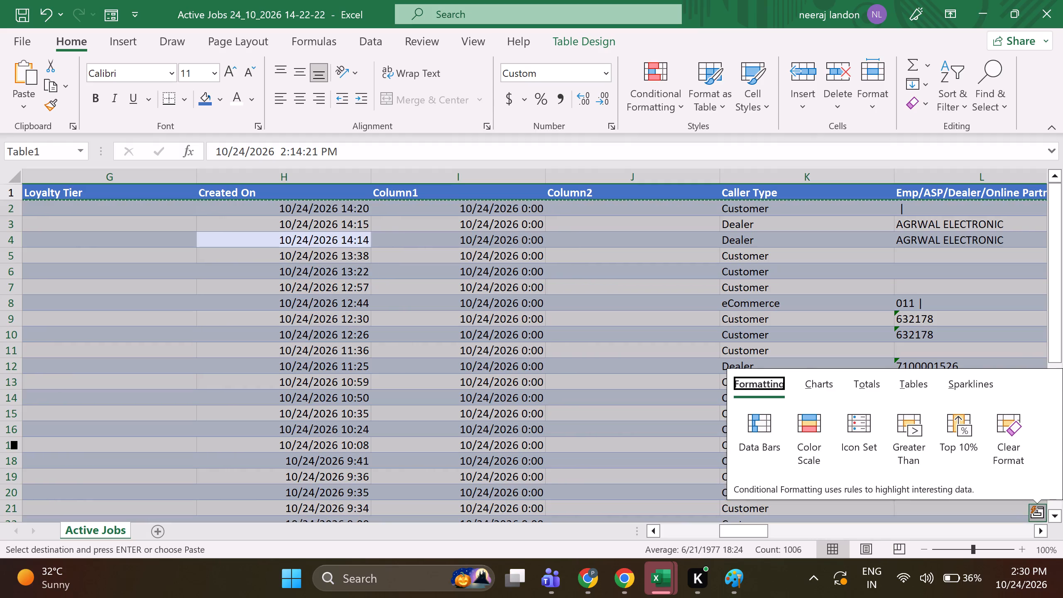
{"action": "key", "text": "ctrl+n"}
{"action": "key", "text": "ctrl+n"}
{"action": "key", "text": "ctrl+n"}
{"action": "left_click", "coordinate": [127, 352]}
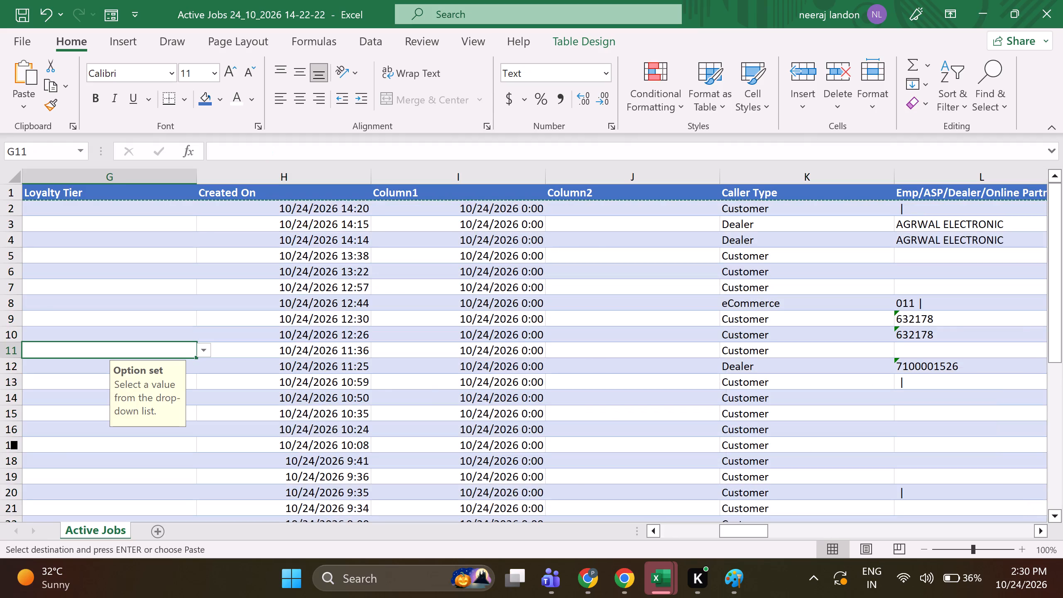
{"action": "key", "text": "ctrl+a"}
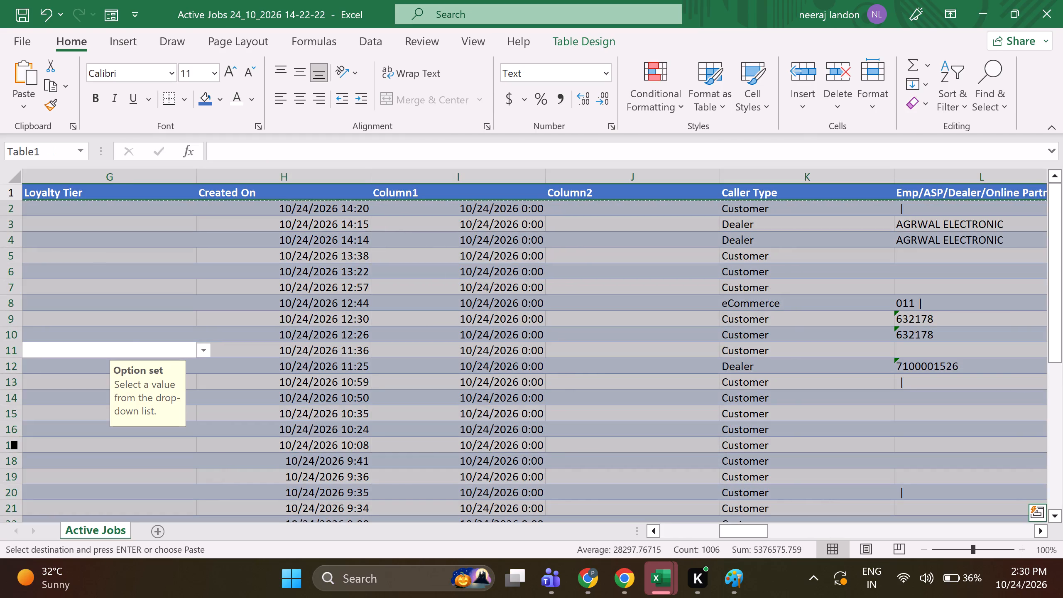
{"action": "key", "text": "ctrl+n"}
{"action": "key", "text": "ctrl+n"}
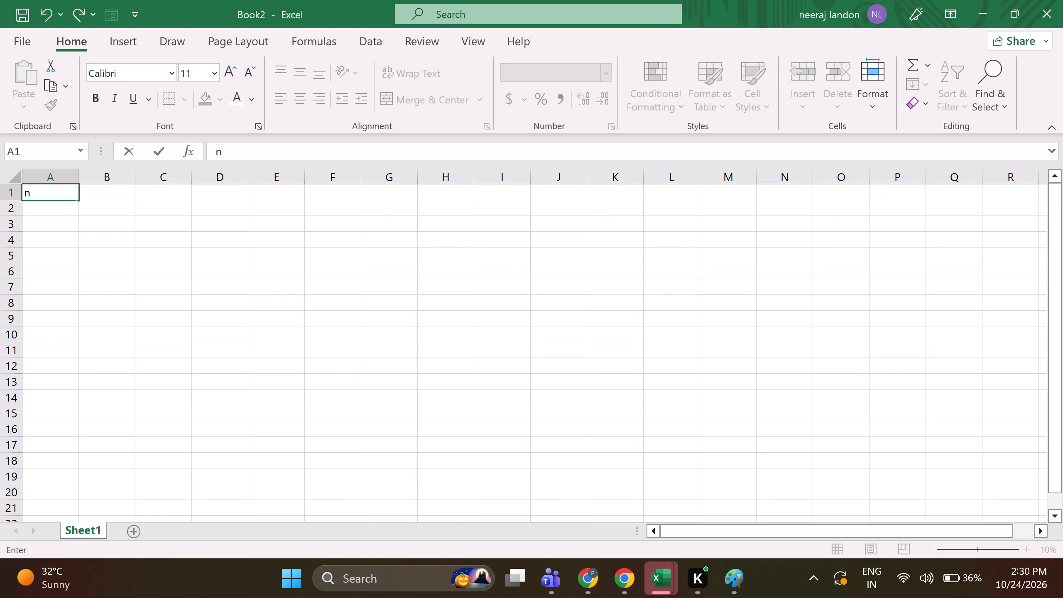
{"action": "key", "text": "BackSpace"}
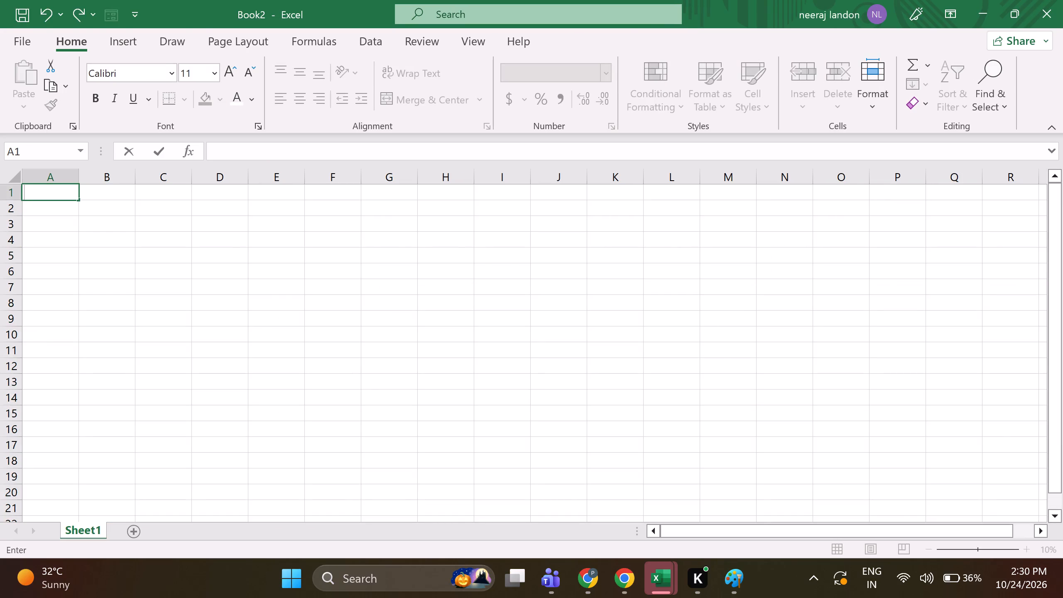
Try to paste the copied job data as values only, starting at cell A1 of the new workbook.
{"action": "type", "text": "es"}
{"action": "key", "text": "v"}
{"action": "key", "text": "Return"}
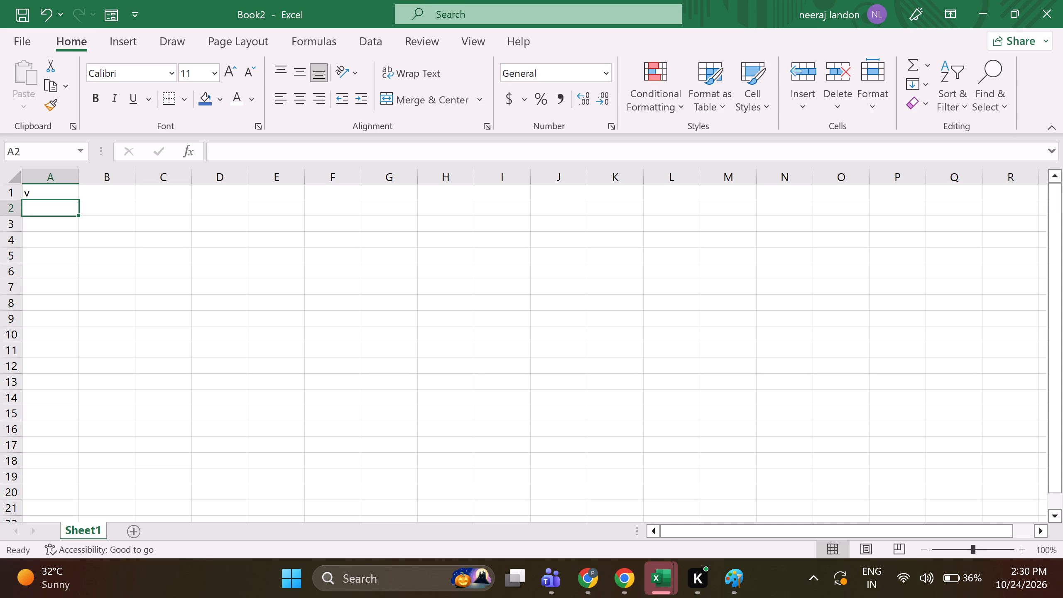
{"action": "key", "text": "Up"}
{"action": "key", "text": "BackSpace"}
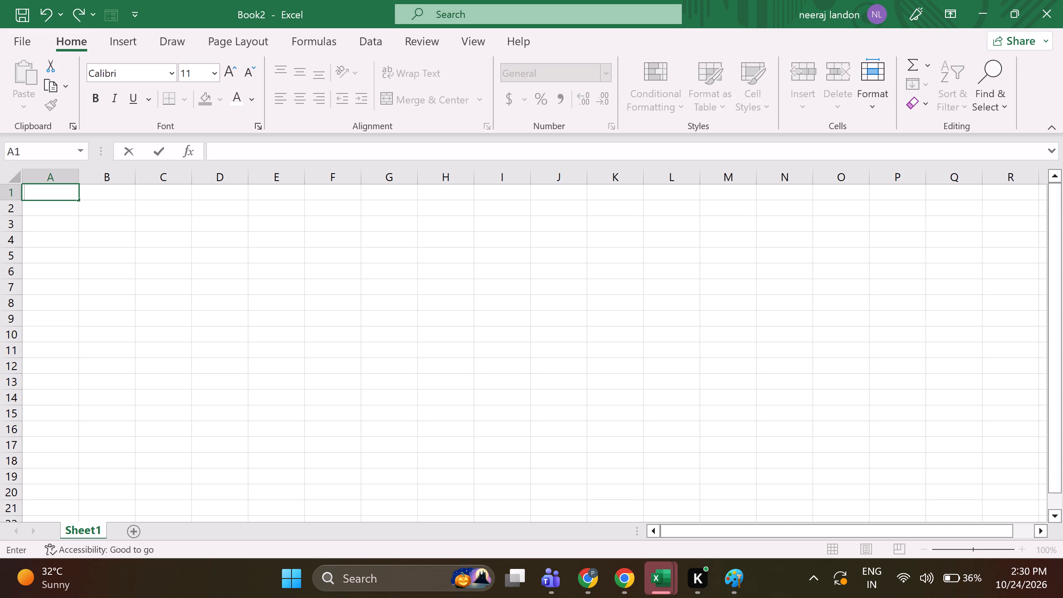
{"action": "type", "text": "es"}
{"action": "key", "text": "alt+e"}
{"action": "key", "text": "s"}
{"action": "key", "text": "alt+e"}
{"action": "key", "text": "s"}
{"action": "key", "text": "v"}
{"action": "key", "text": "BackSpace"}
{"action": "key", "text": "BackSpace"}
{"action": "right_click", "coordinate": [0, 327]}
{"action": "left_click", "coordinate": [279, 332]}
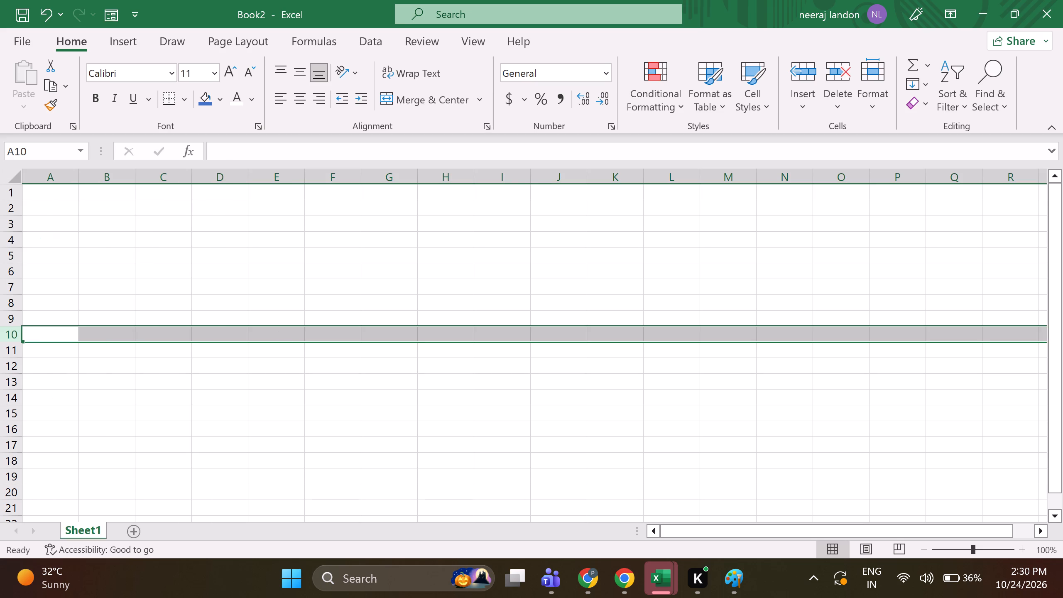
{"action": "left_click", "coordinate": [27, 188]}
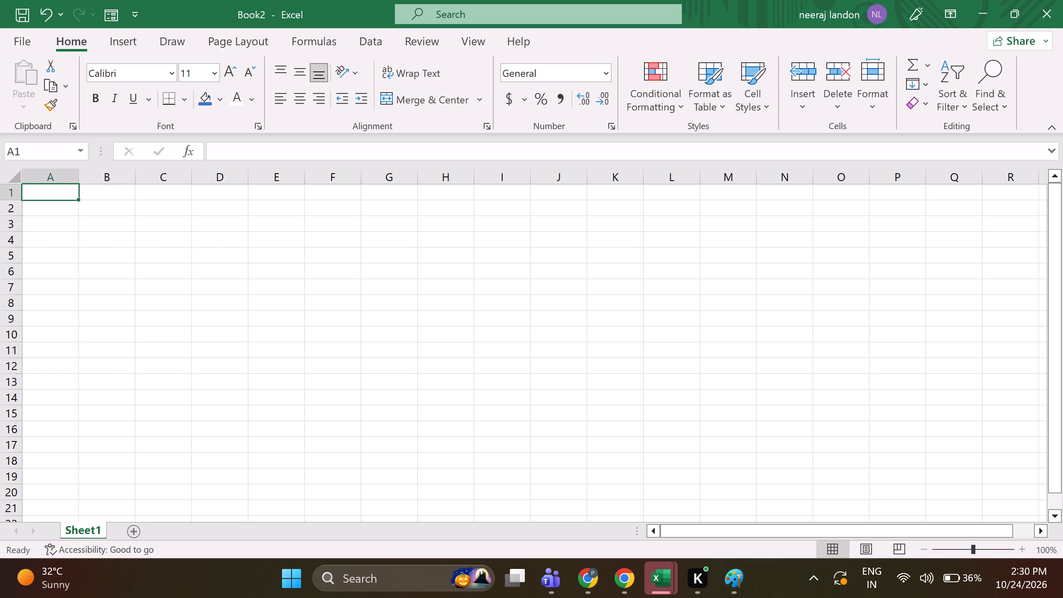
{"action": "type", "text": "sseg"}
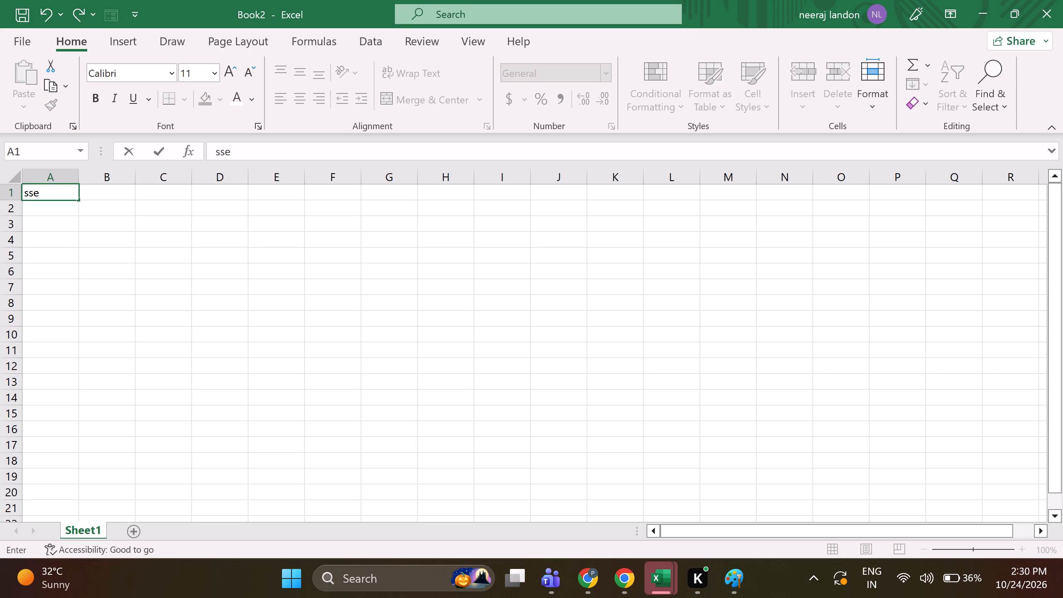